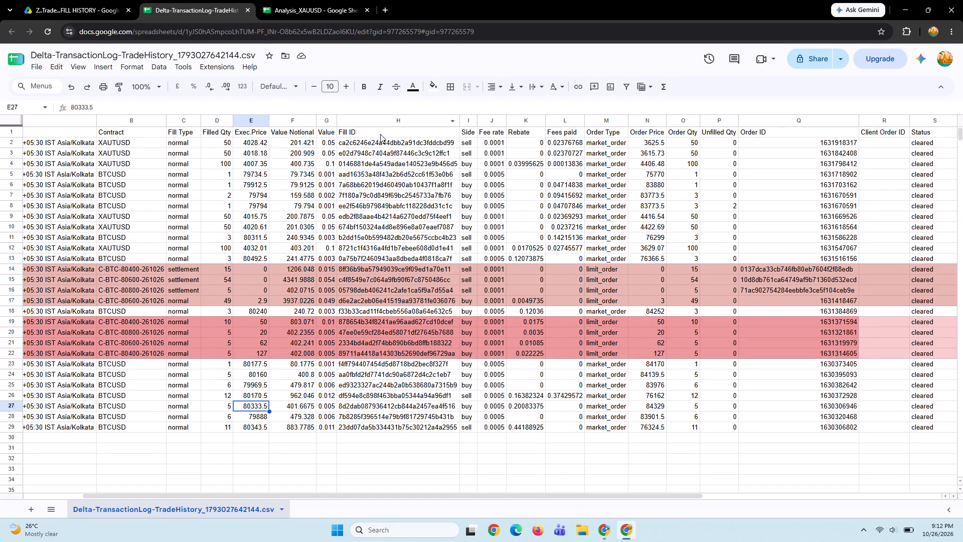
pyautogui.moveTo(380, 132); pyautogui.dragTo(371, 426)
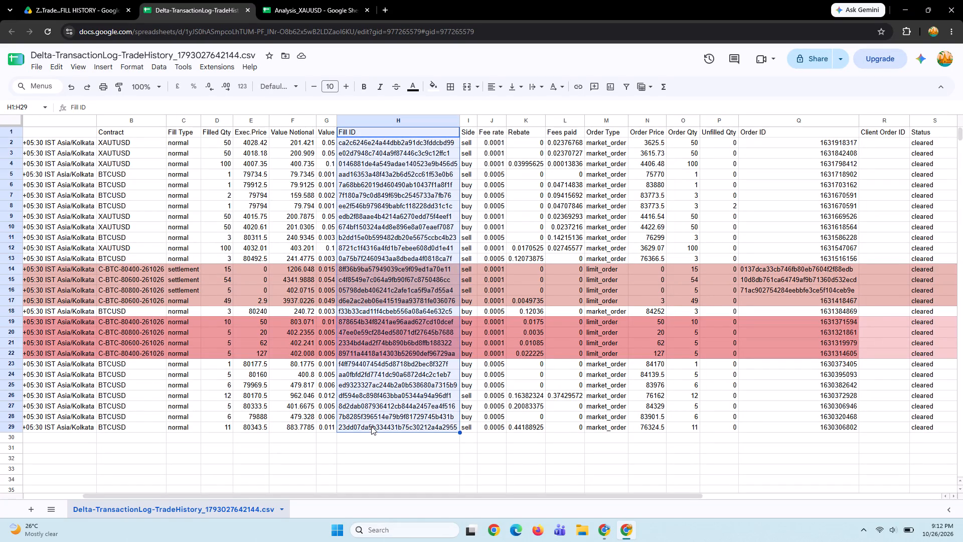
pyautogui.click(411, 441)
# Fill the Side cells of the BTCUSD trades in rows 27 to 29 with bright yellow.
pyautogui.click(469, 426)
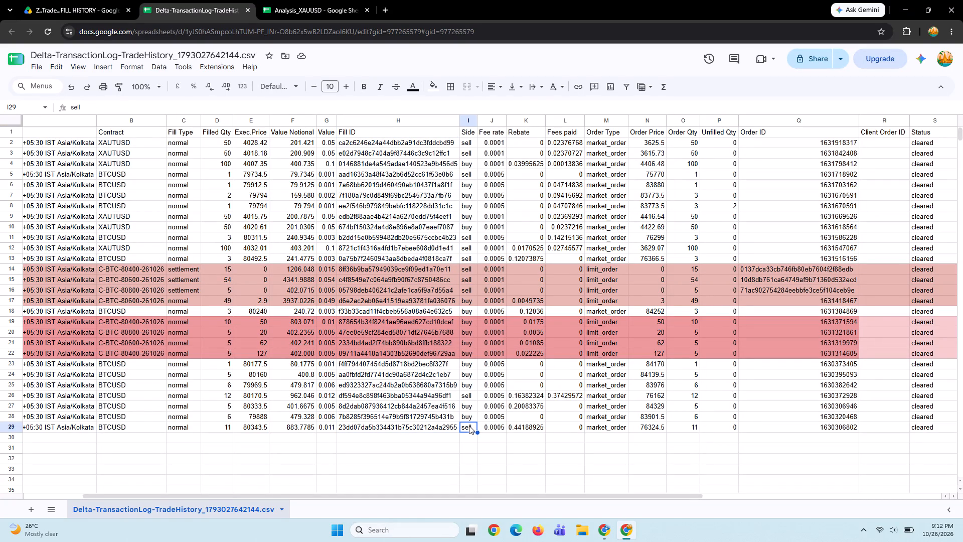
pyautogui.click(469, 405)
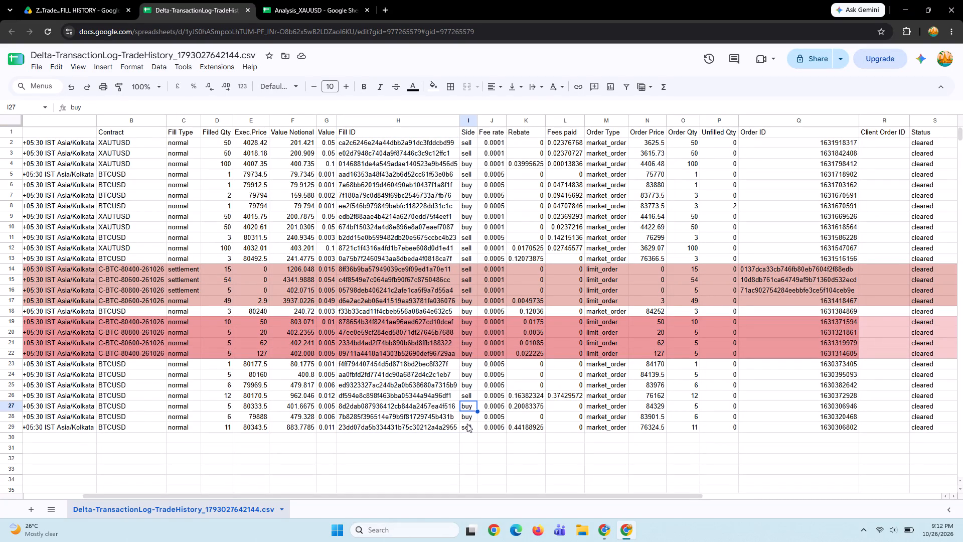
pyautogui.click(467, 426)
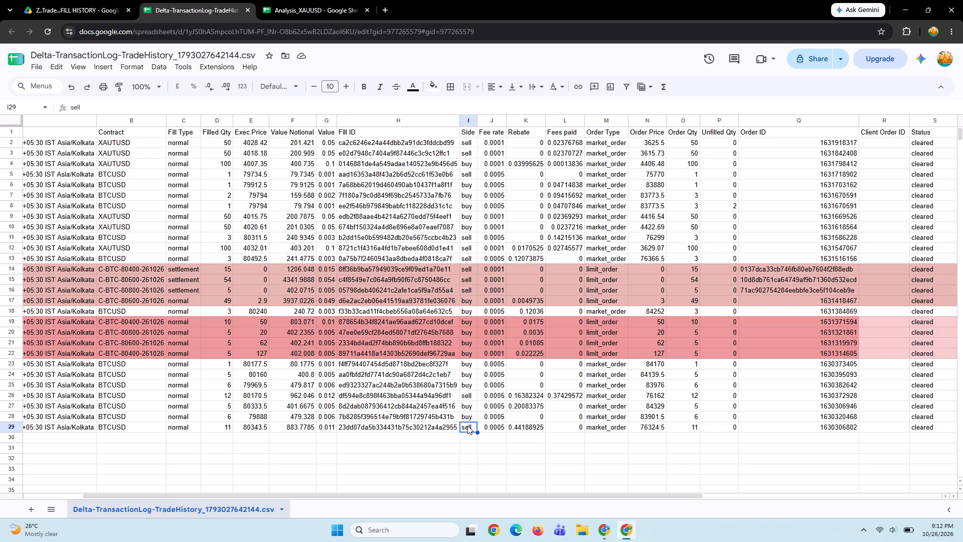
pyautogui.click(469, 416)
pyautogui.click(470, 406)
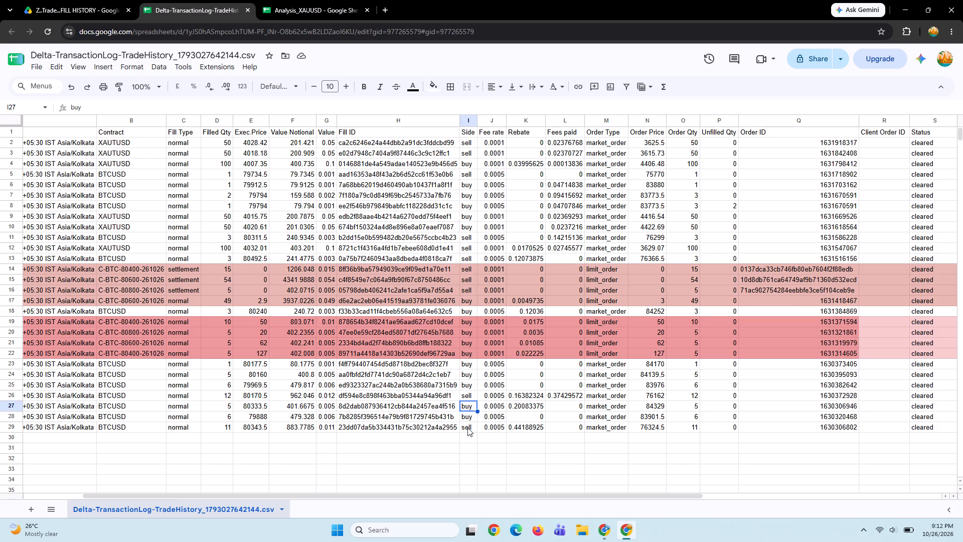
pyautogui.moveTo(467, 428); pyautogui.dragTo(469, 409)
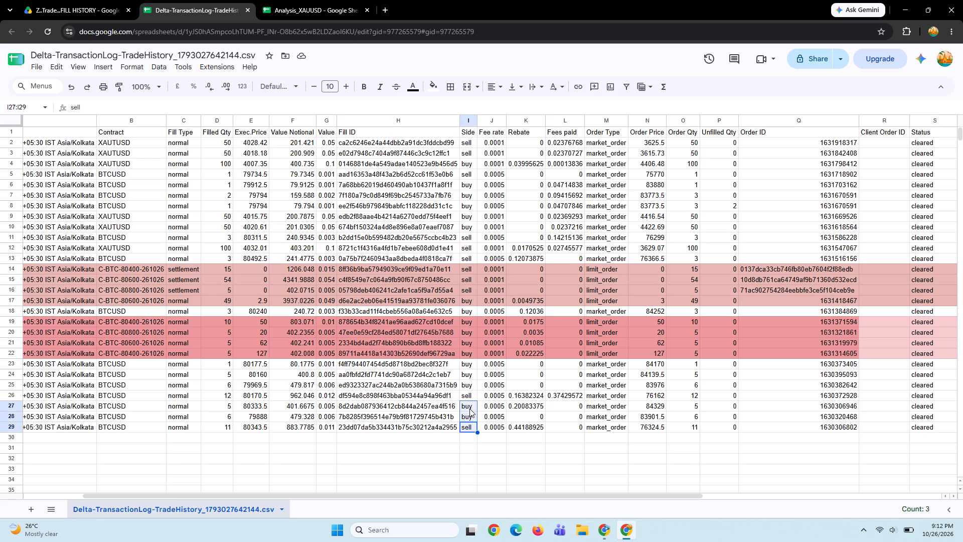
pyautogui.click(427, 87)
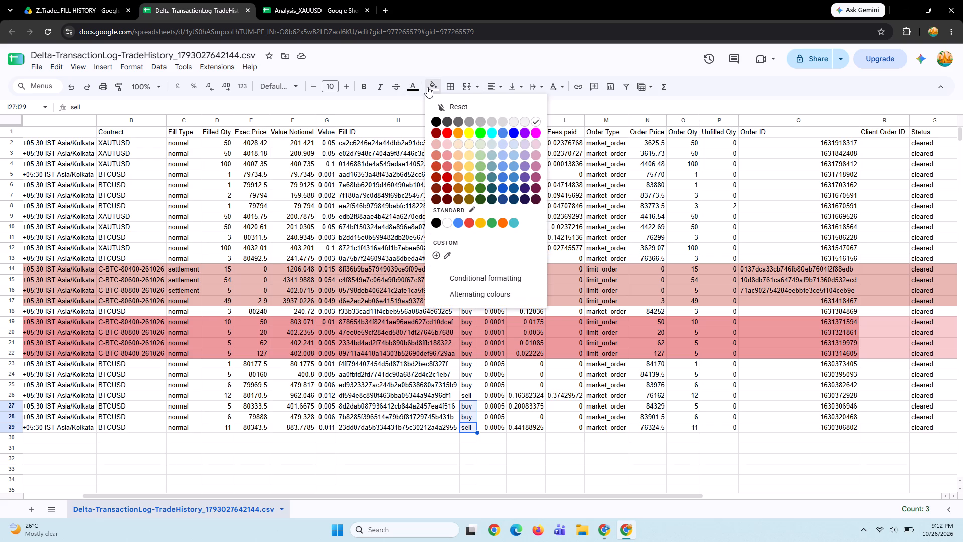
pyautogui.click(469, 142)
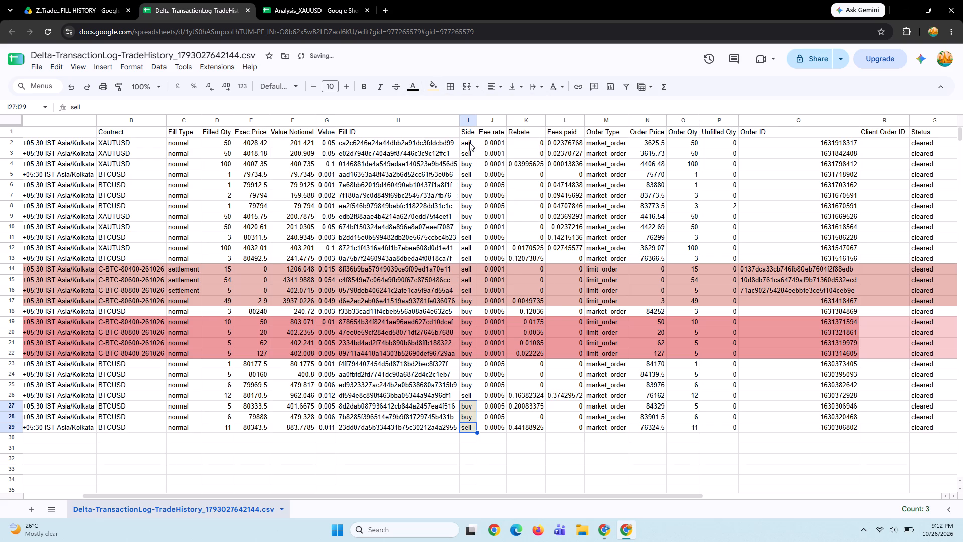
pyautogui.click(433, 85)
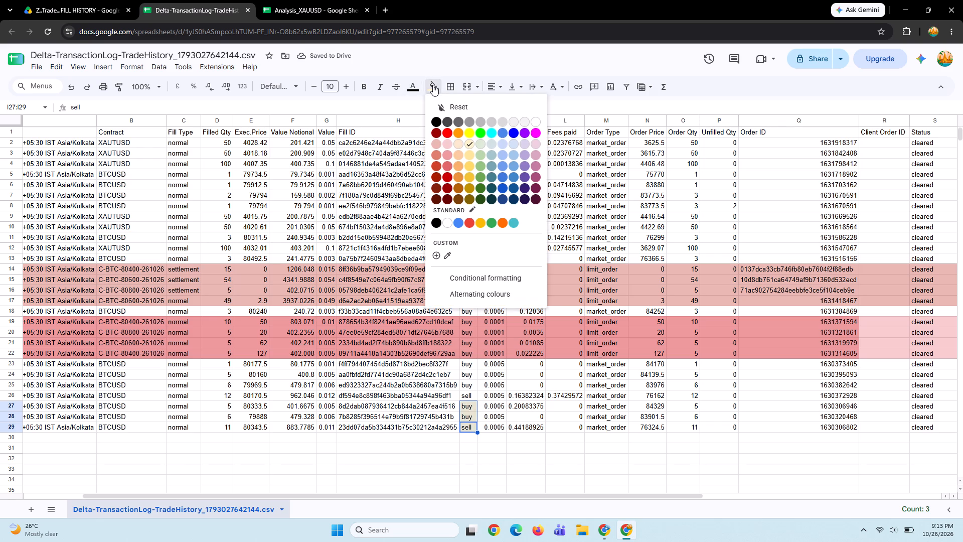
pyautogui.click(470, 134)
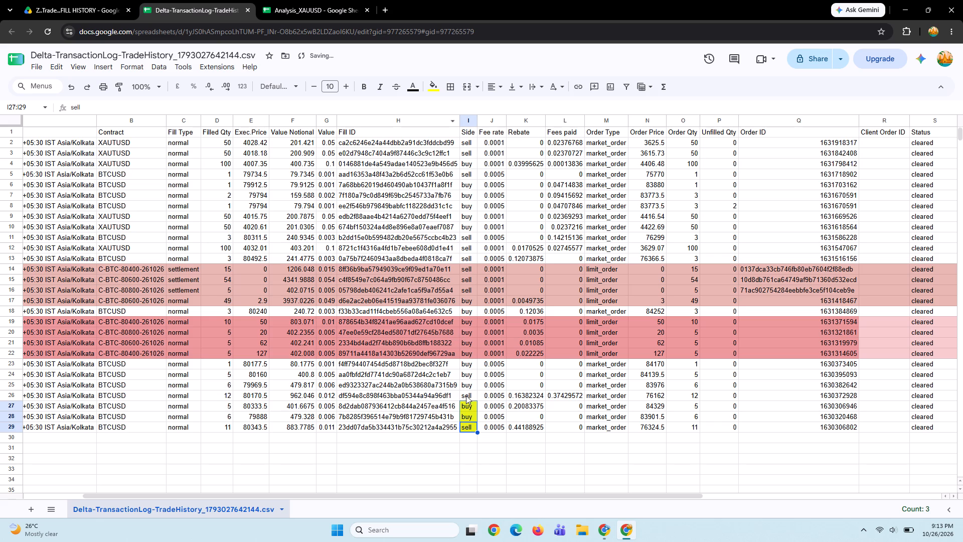
# Fill the Side cells of the BTCUSD trades in rows 23 to 26 with bright green.
pyautogui.moveTo(466, 395); pyautogui.dragTo(467, 359)
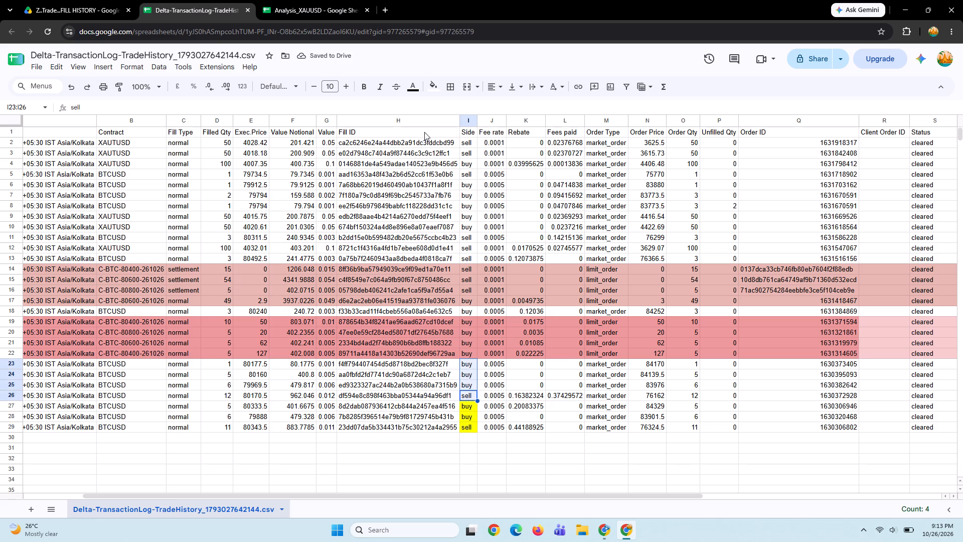
pyautogui.click(436, 86)
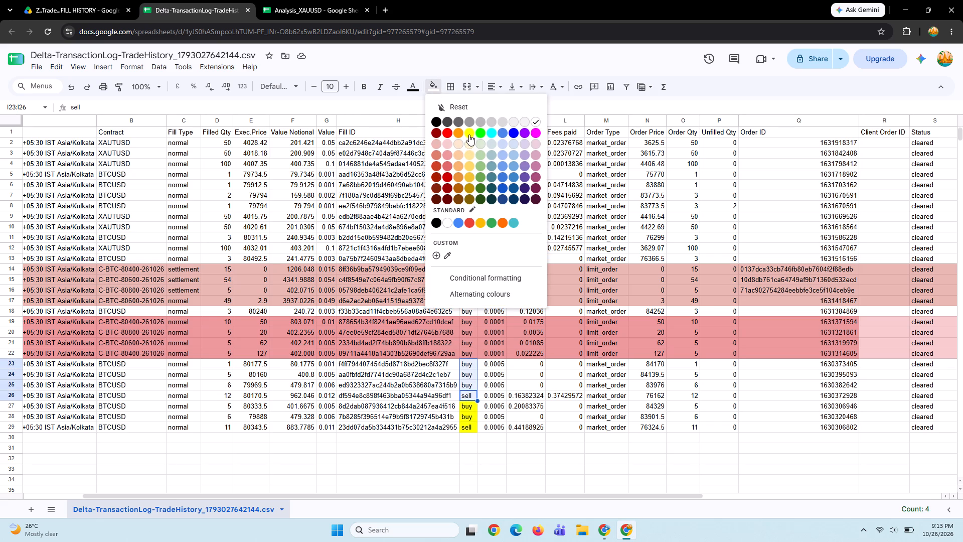
pyautogui.click(480, 132)
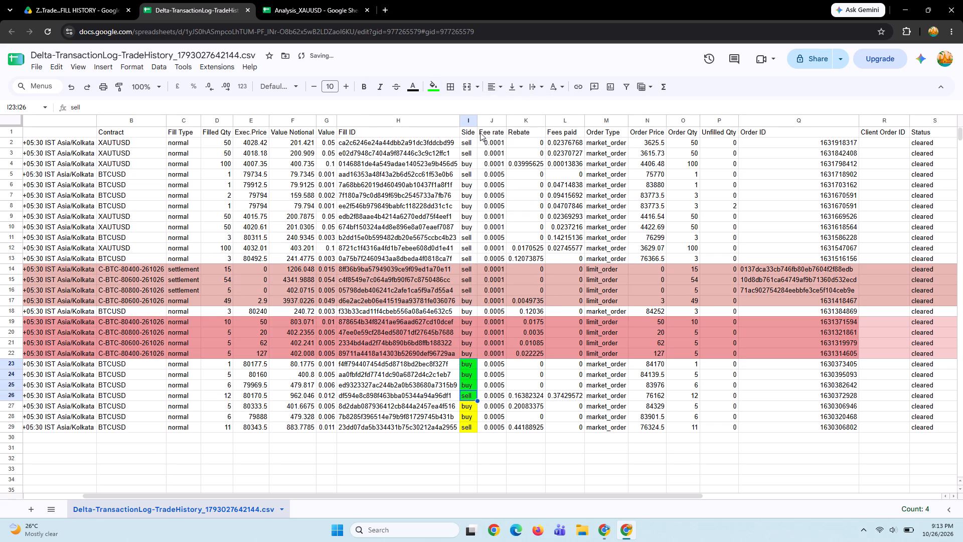
# Fill the Side cells of the C-BTC option trades in rows 19 to 22 with red.
pyautogui.moveTo(466, 352); pyautogui.dragTo(470, 317)
pyautogui.click(434, 92)
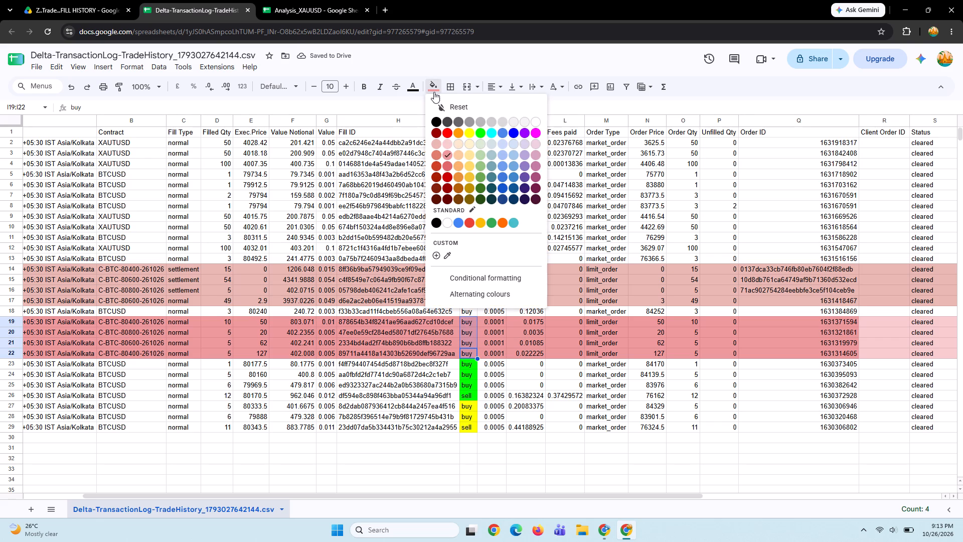
pyautogui.click(449, 135)
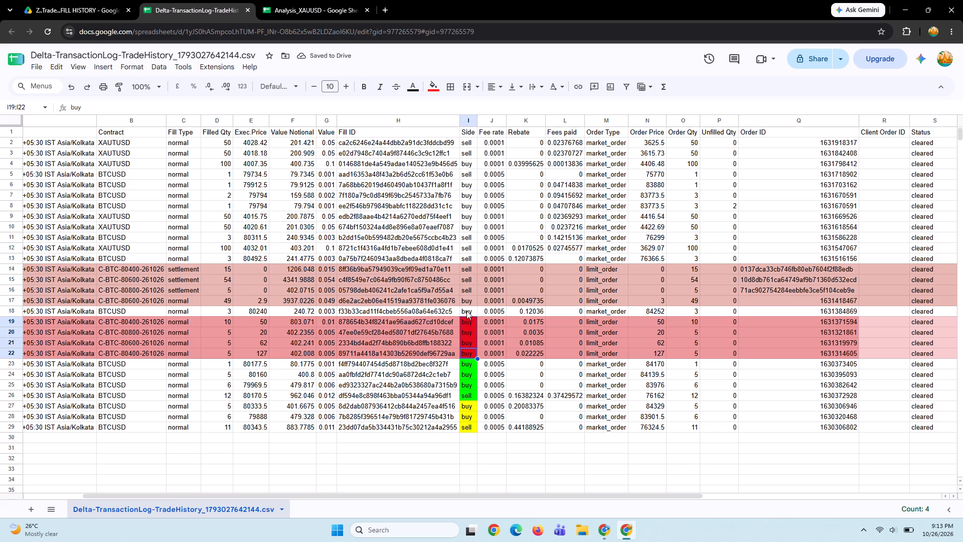
# Fill the Side cells of the BTCUSD buy in row 18 and the BTCUSD sell in row 13 with yellow.
pyautogui.moveTo(466, 300); pyautogui.dragTo(467, 270)
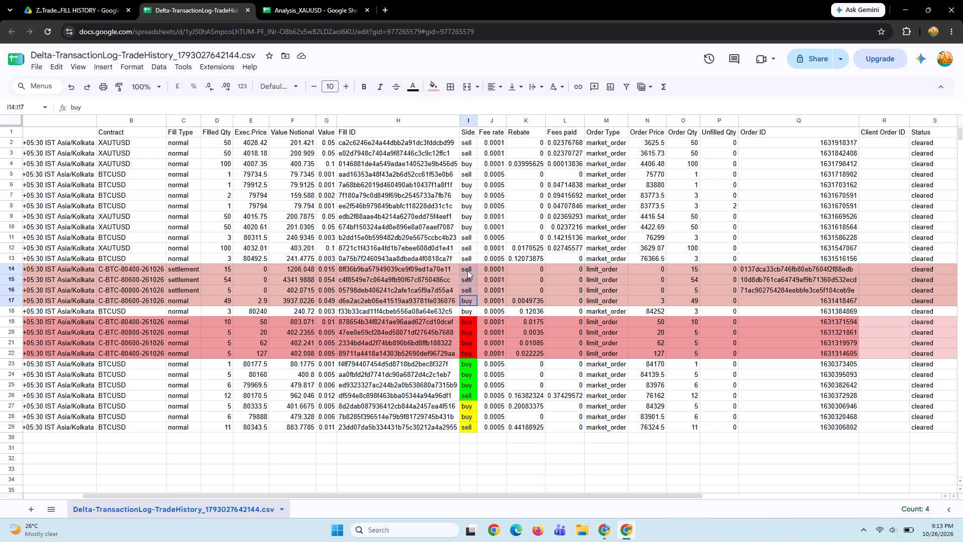
pyautogui.moveTo(467, 270); pyautogui.dragTo(467, 269)
pyautogui.click(466, 311)
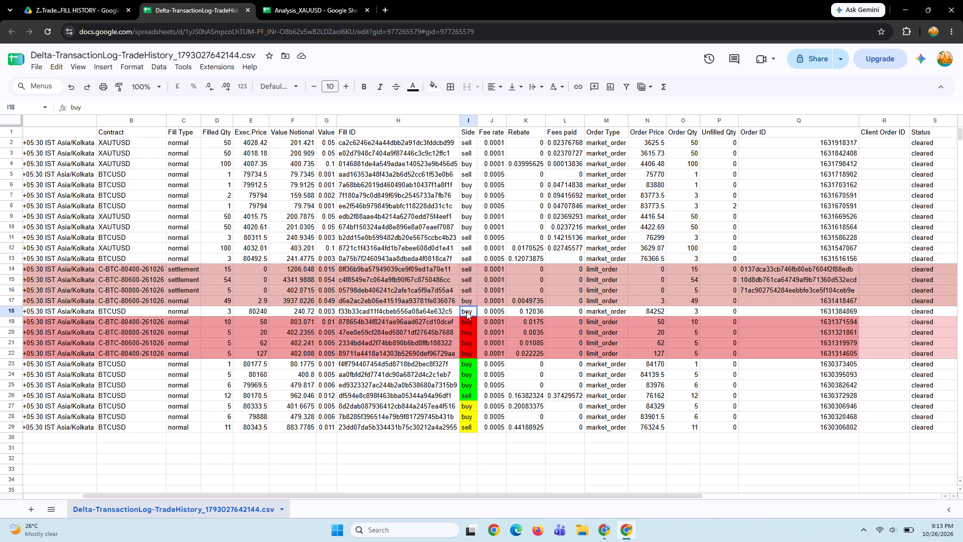
pyautogui.click(466, 311)
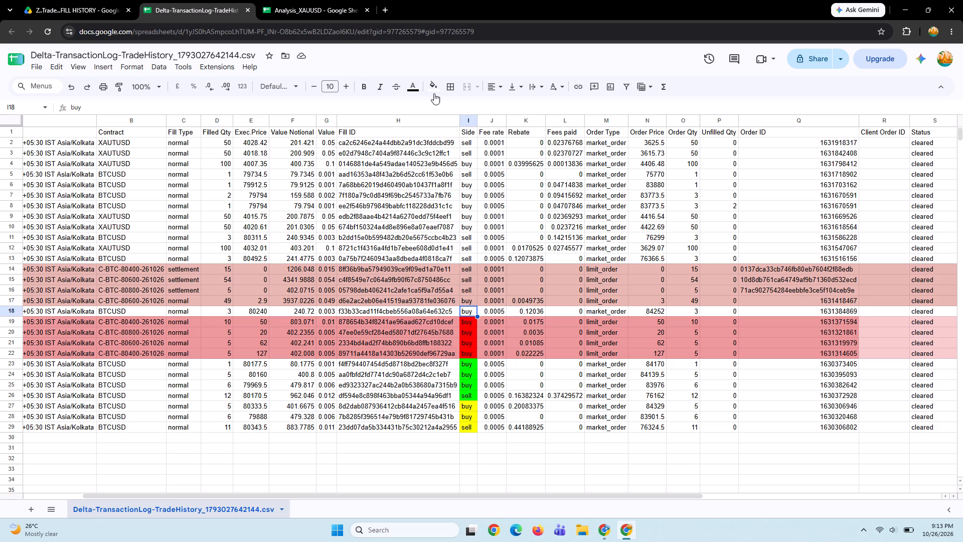
pyautogui.click(434, 89)
pyautogui.click(468, 134)
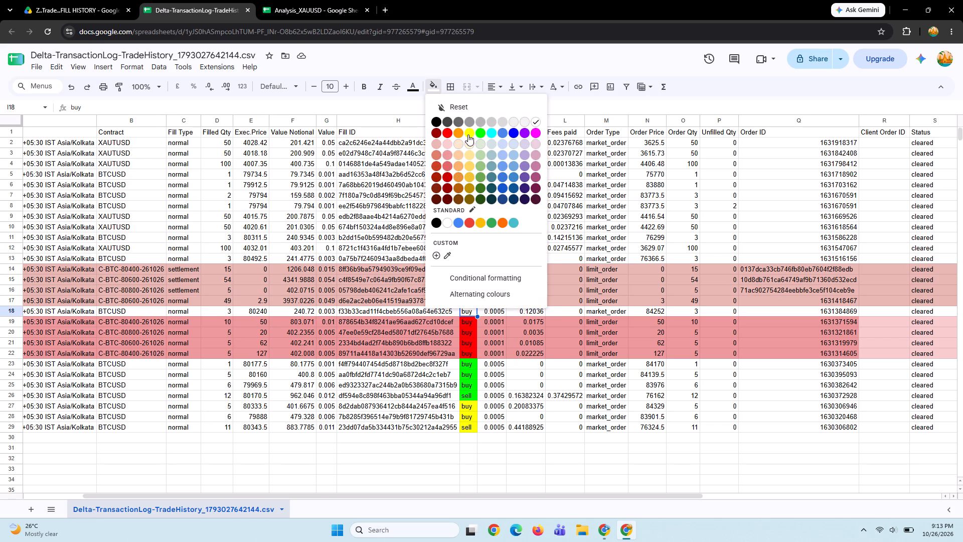
pyautogui.click(467, 258)
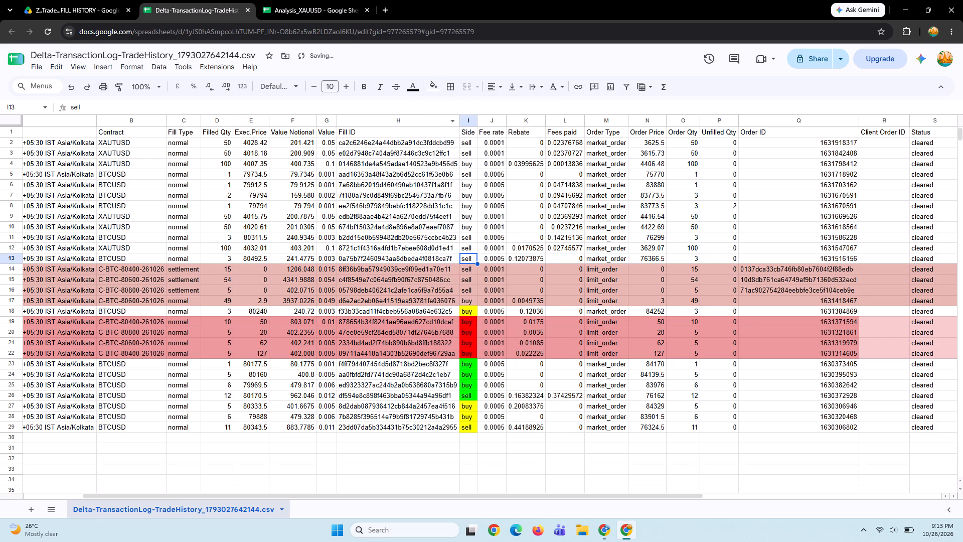
pyautogui.click(433, 83)
pyautogui.click(468, 132)
# Fill the Side cell of the XAUTUSD sell trade in row 12 with orange.
pyautogui.moveTo(467, 247); pyautogui.dragTo(468, 237)
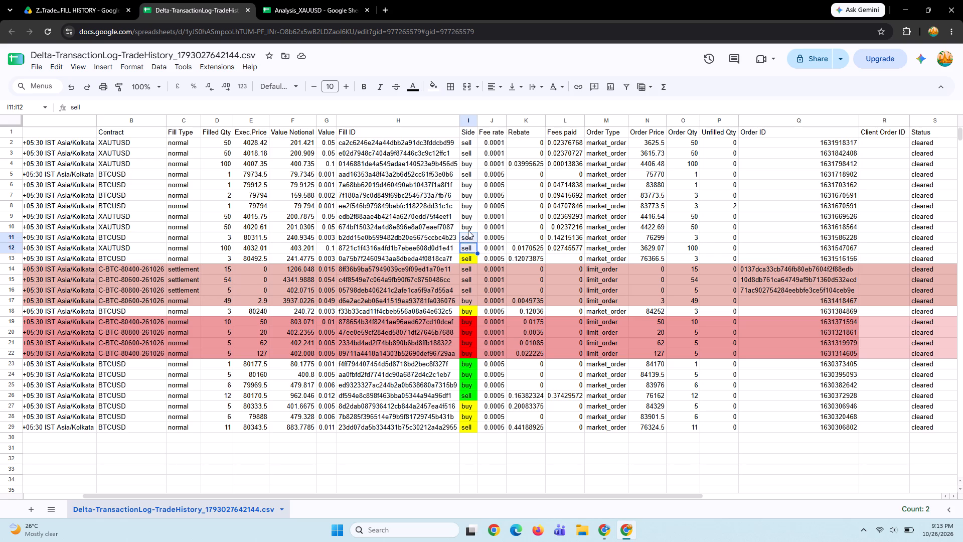
pyautogui.click(468, 237)
pyautogui.click(468, 243)
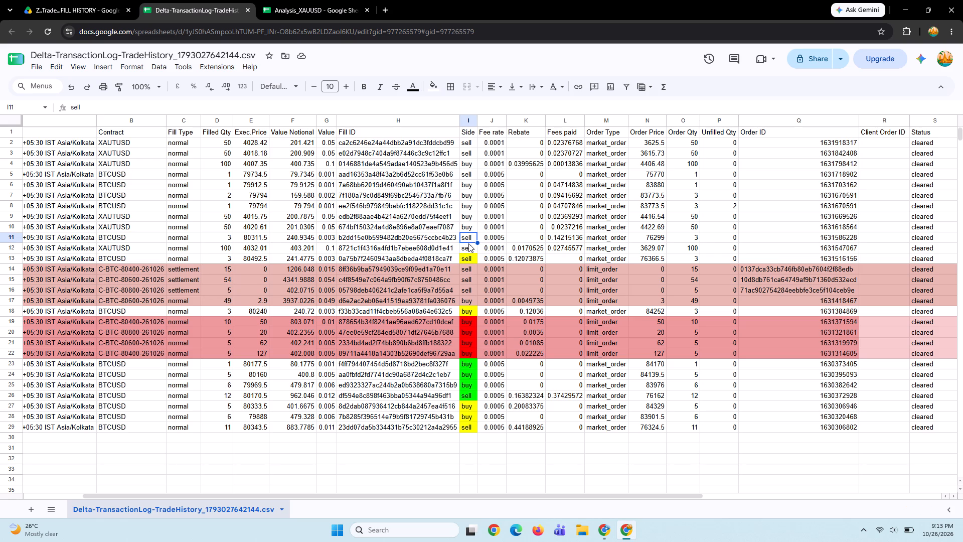
pyautogui.click(468, 248)
pyautogui.click(435, 89)
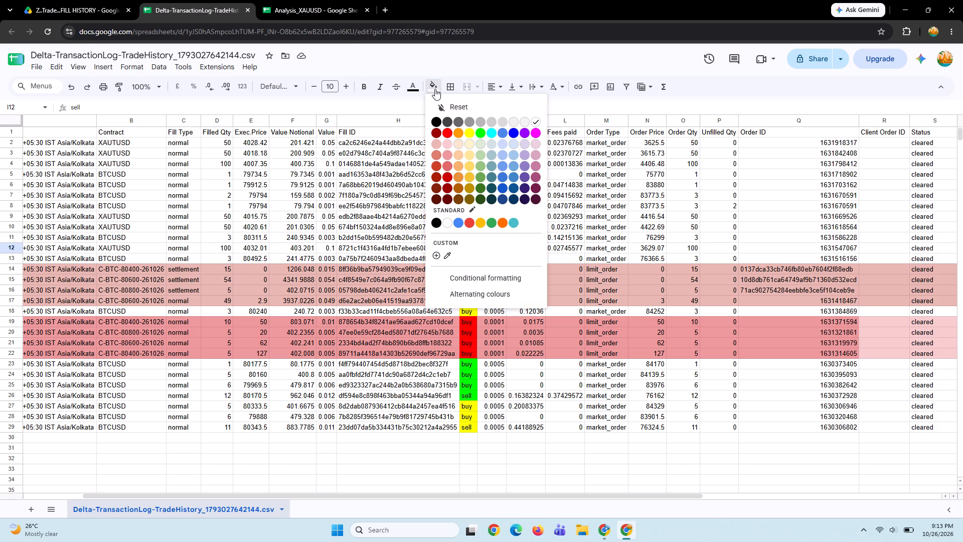
pyautogui.click(457, 134)
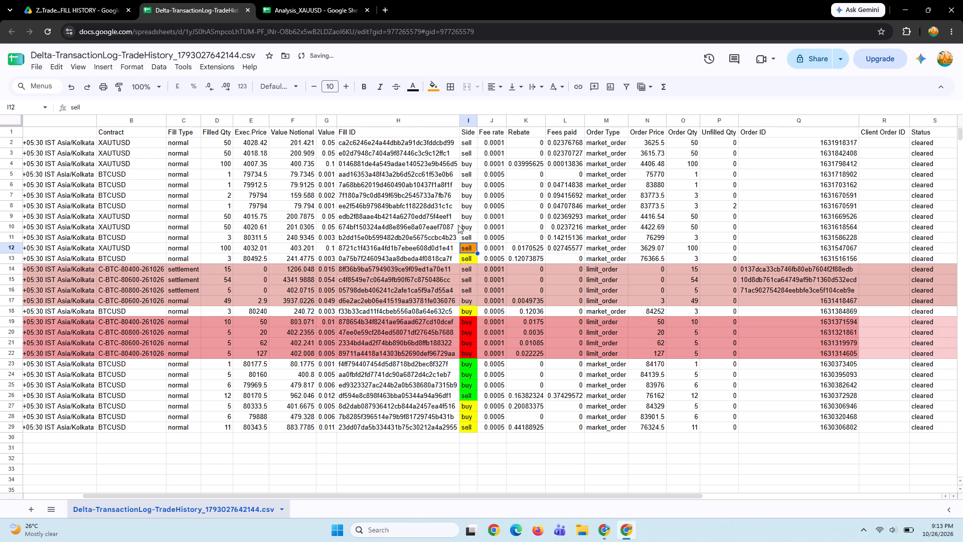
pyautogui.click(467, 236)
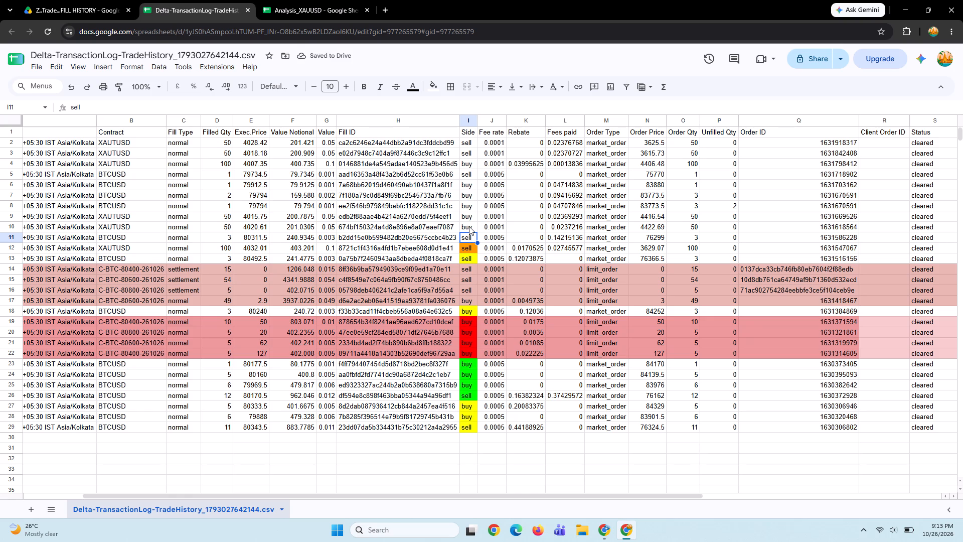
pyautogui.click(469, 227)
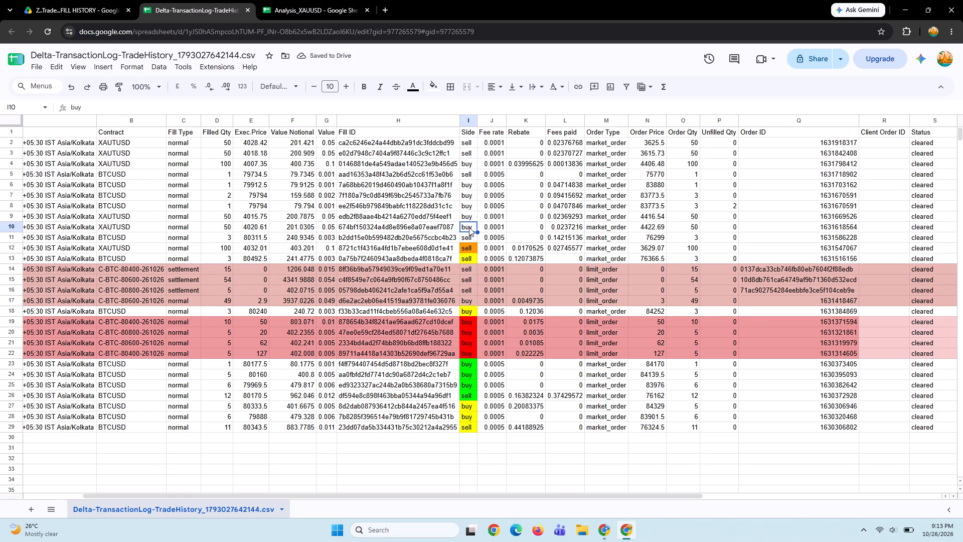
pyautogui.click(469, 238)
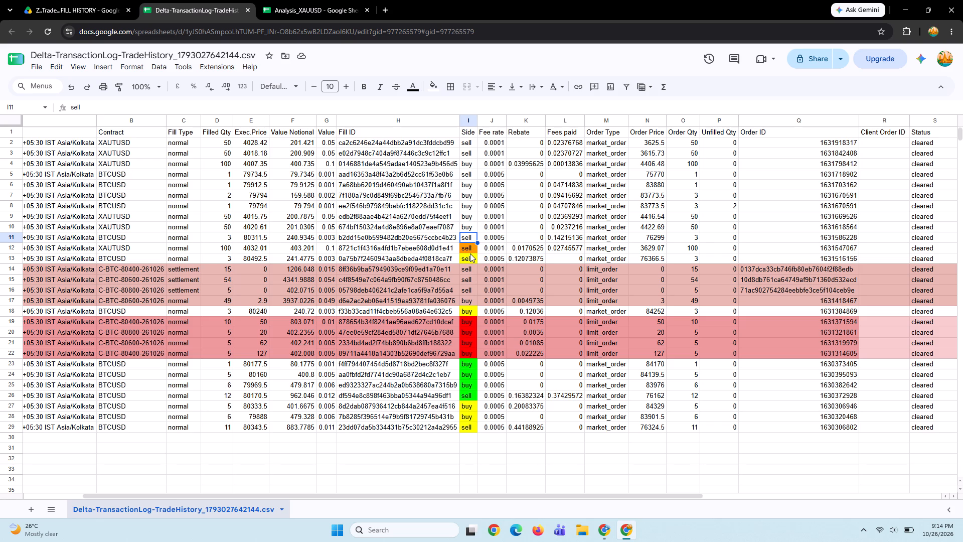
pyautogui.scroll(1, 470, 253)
# Fill the Side cells of the XAUTUSD trades in rows 2 to 4 with bright green.
pyautogui.moveTo(466, 162); pyautogui.dragTo(467, 144)
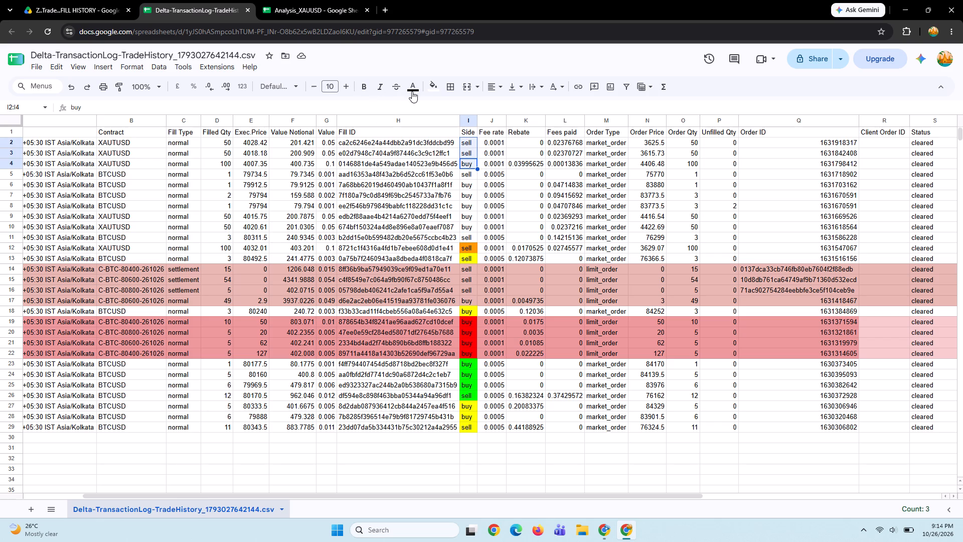
pyautogui.click(433, 88)
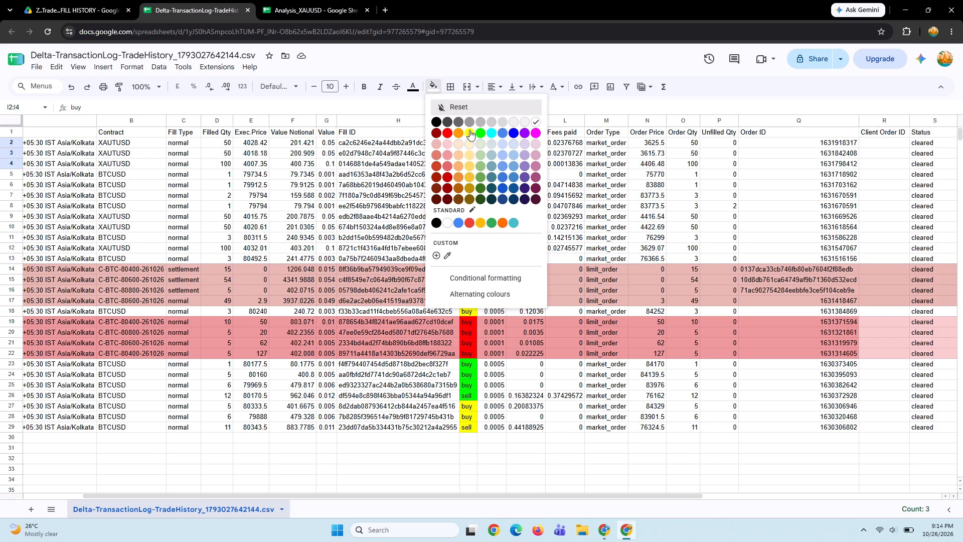
pyautogui.click(485, 136)
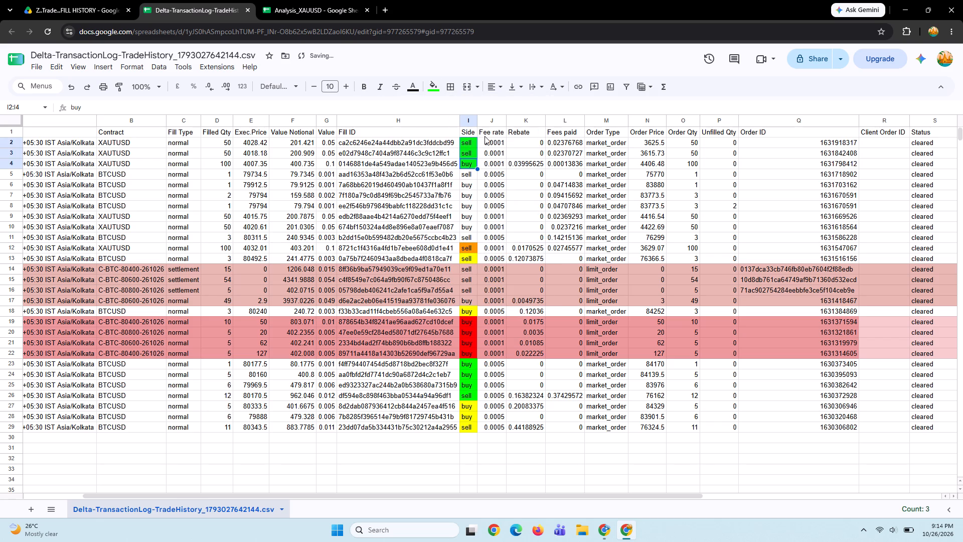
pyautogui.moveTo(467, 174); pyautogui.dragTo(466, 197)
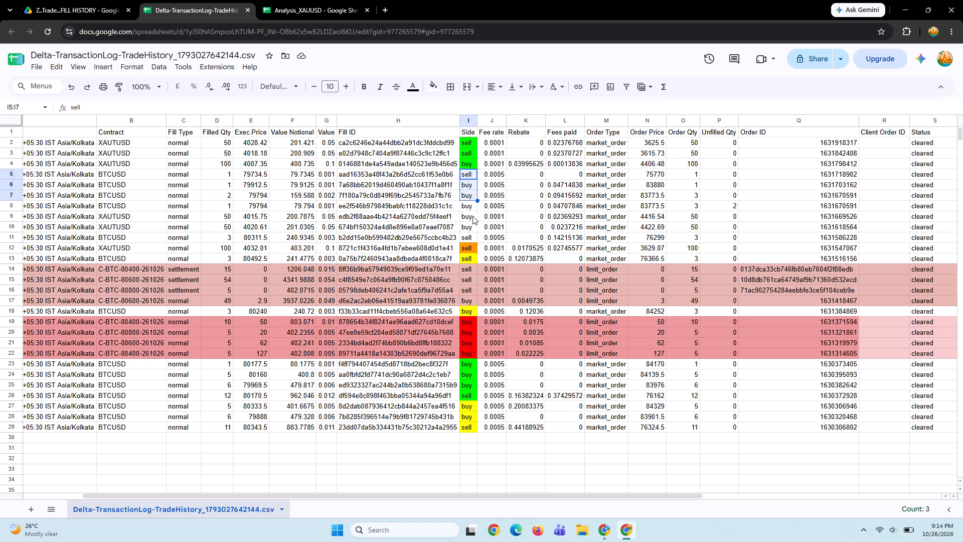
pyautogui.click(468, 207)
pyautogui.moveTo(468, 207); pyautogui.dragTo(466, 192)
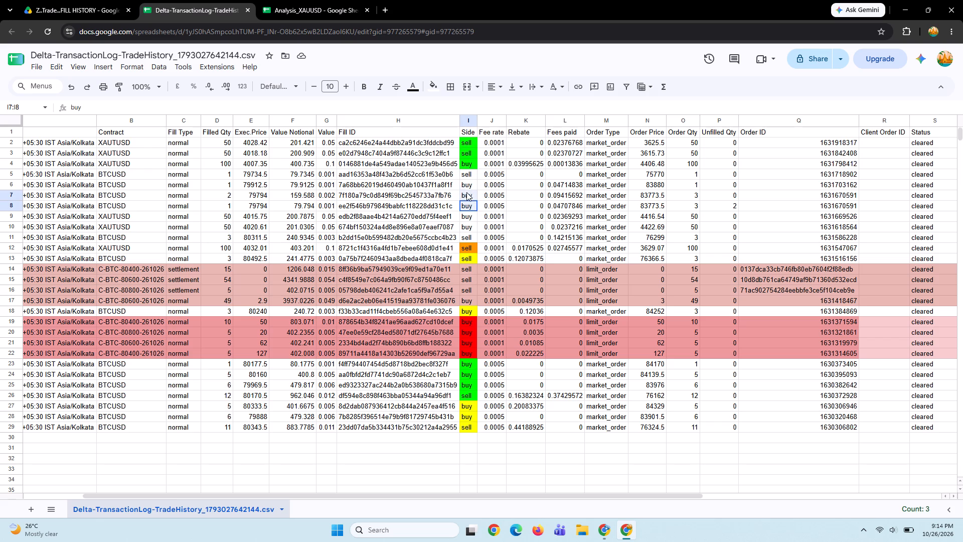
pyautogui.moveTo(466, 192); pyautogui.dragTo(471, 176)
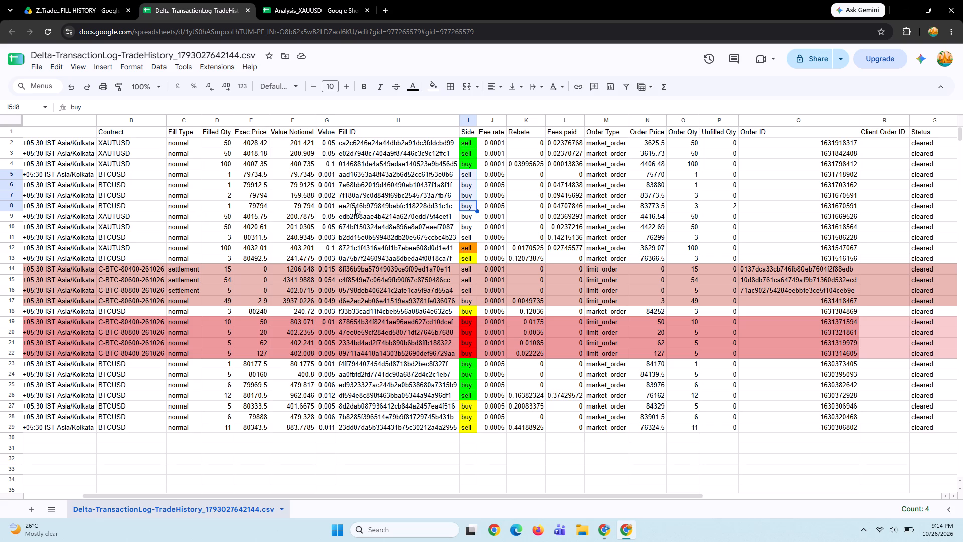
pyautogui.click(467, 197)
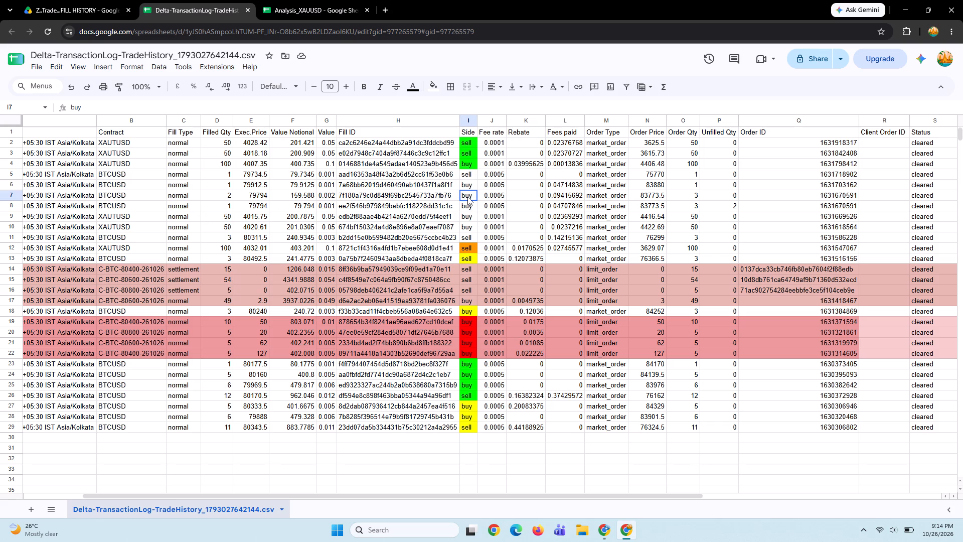
# Fill the Side cells of the XAUTUSD buy trades in rows 9 and 10 with orange.
pyautogui.click(467, 246)
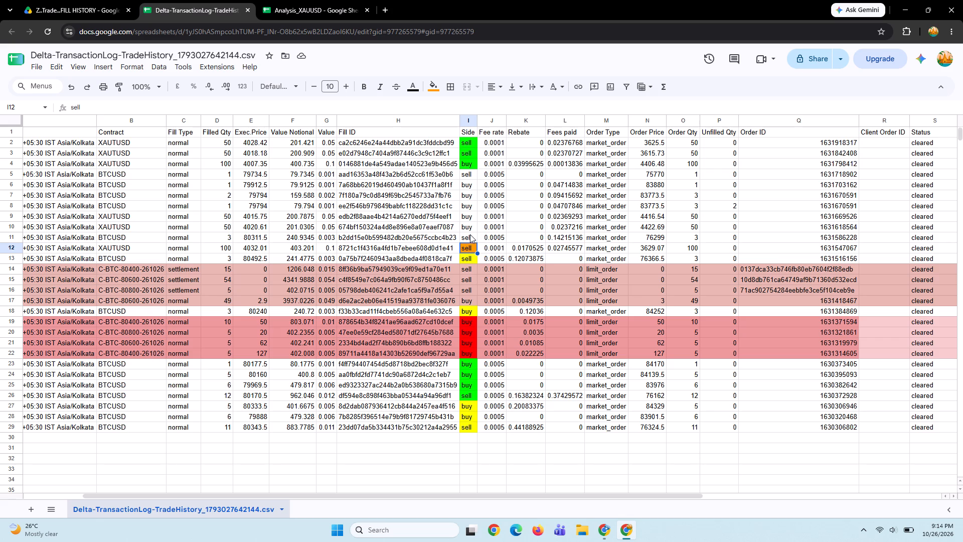
pyautogui.click(470, 229)
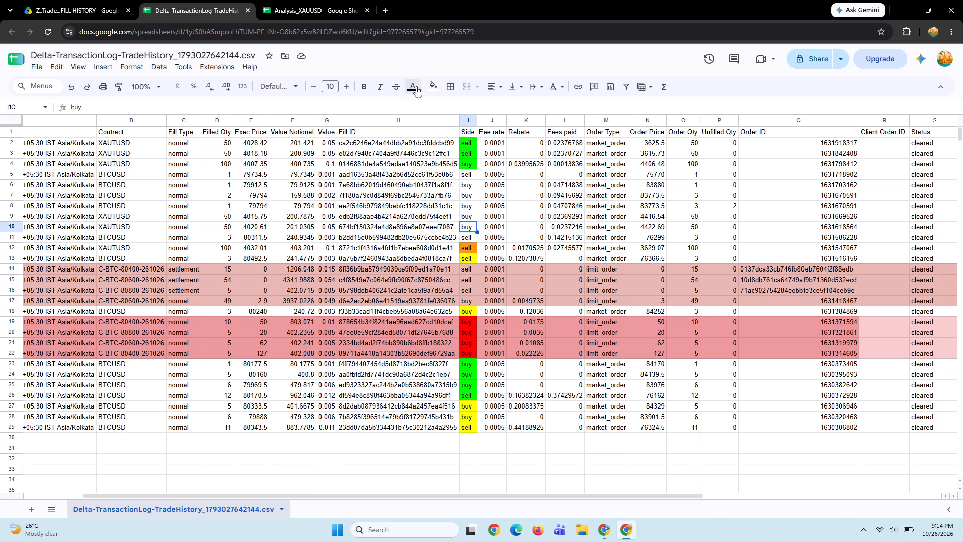
pyautogui.click(432, 90)
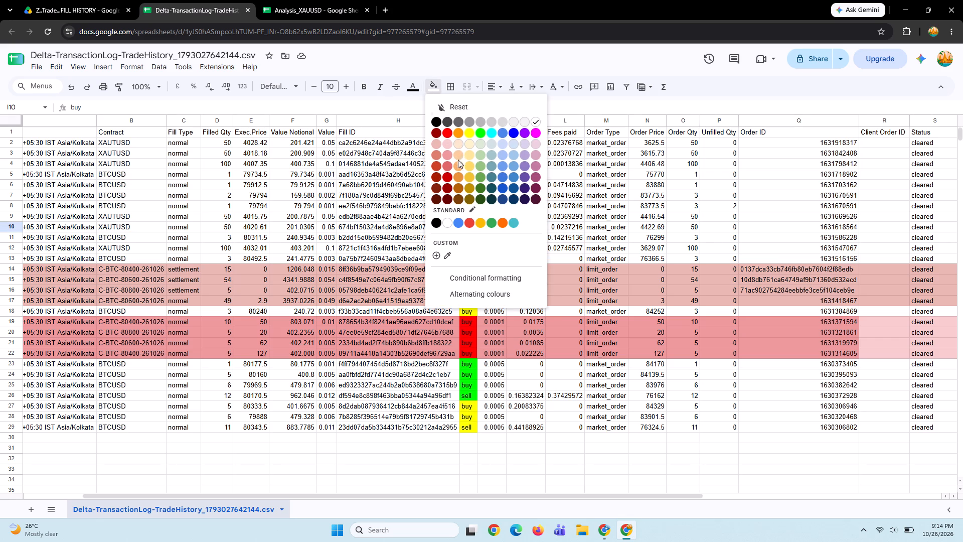
pyautogui.click(457, 132)
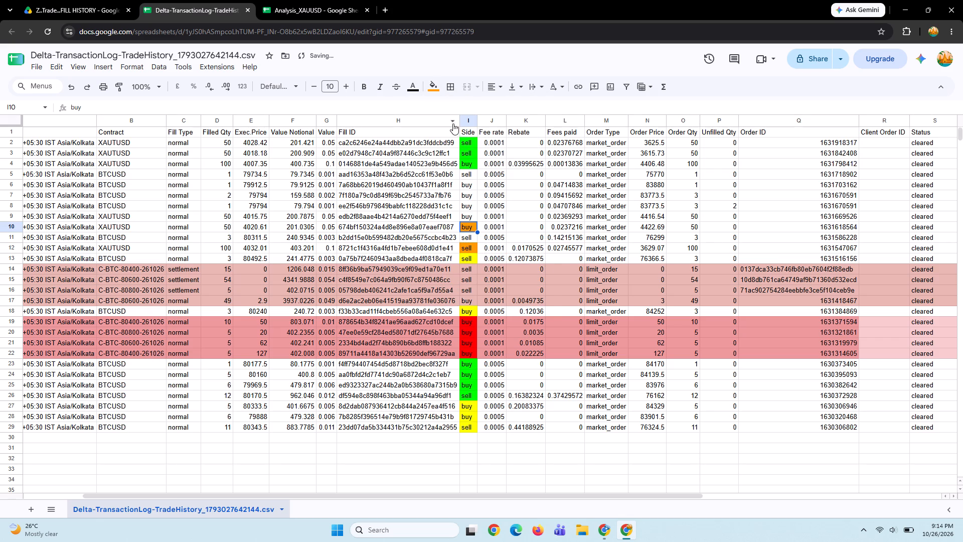
pyautogui.click(467, 214)
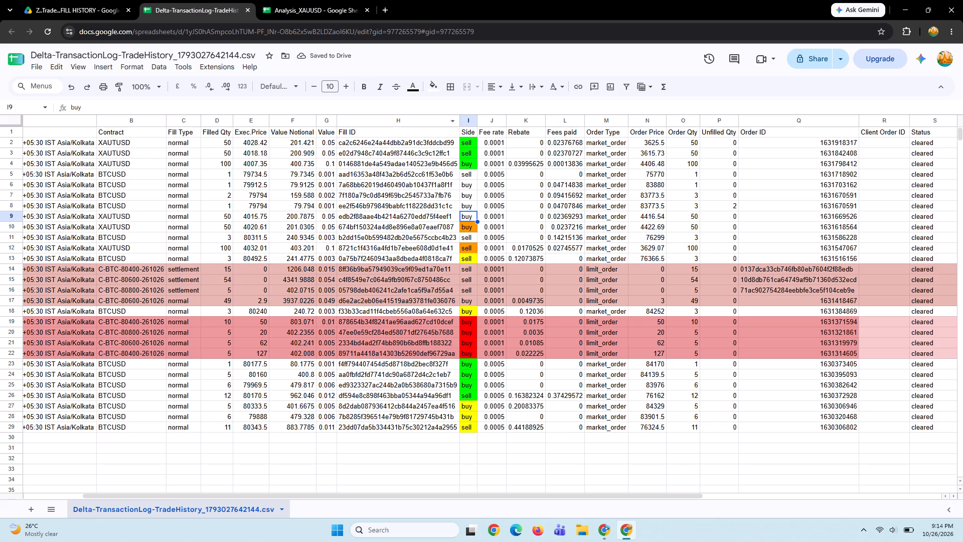
pyautogui.click(433, 88)
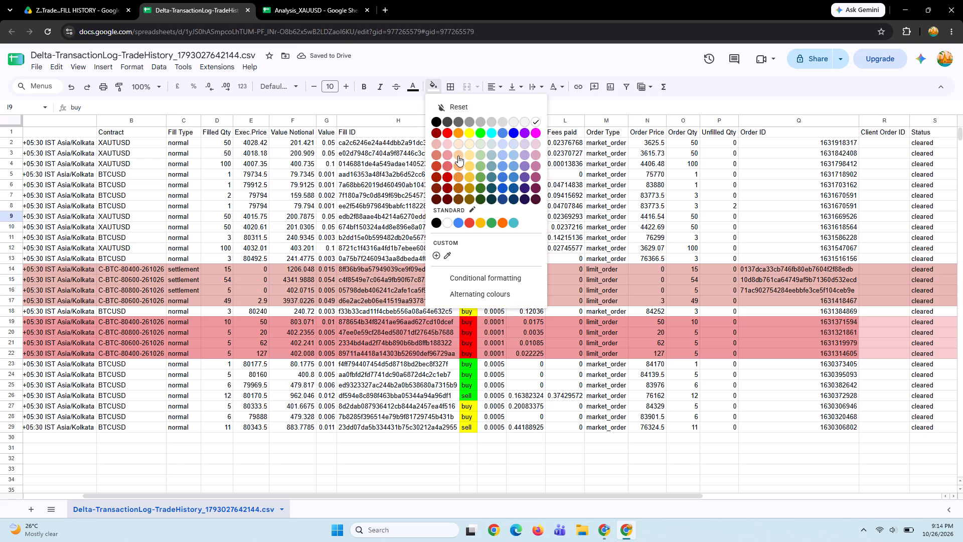
pyautogui.click(458, 156)
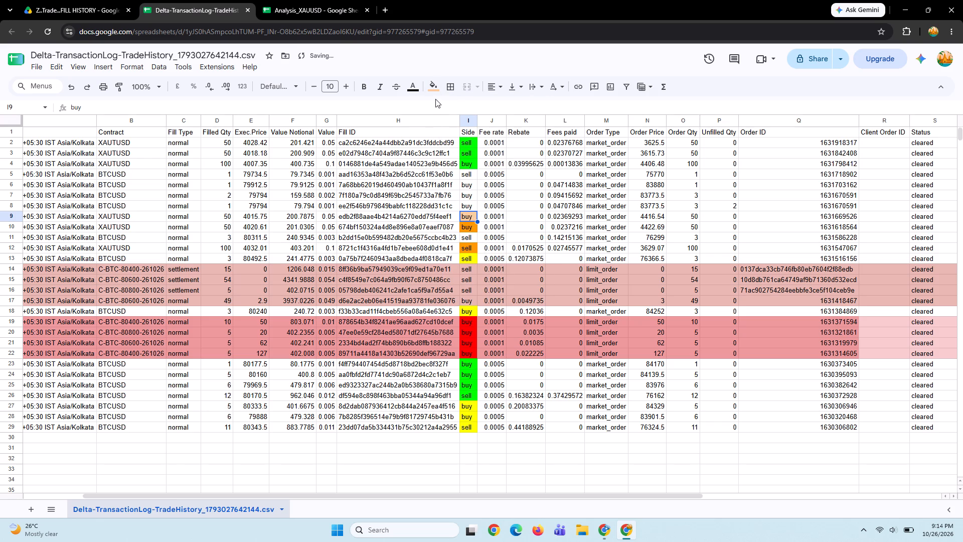
pyautogui.click(436, 85)
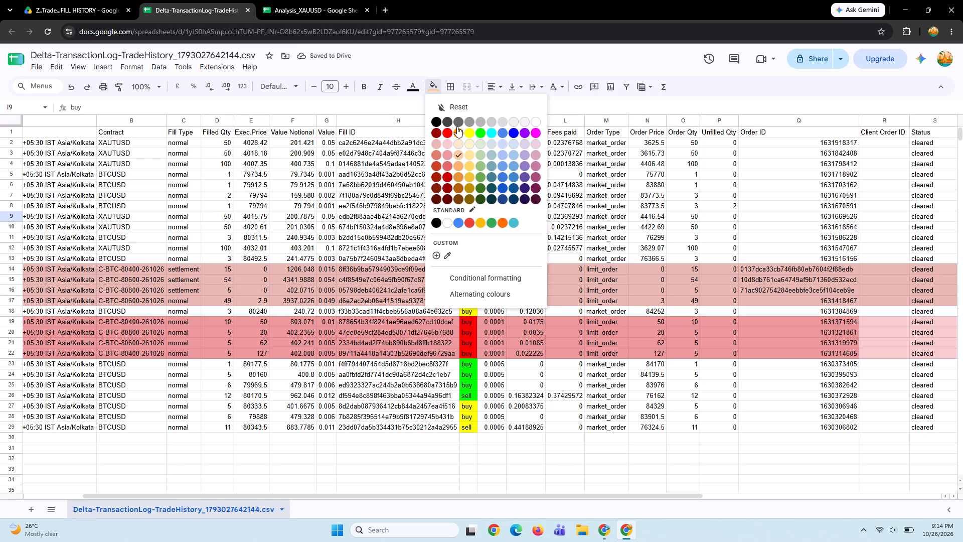
pyautogui.click(458, 129)
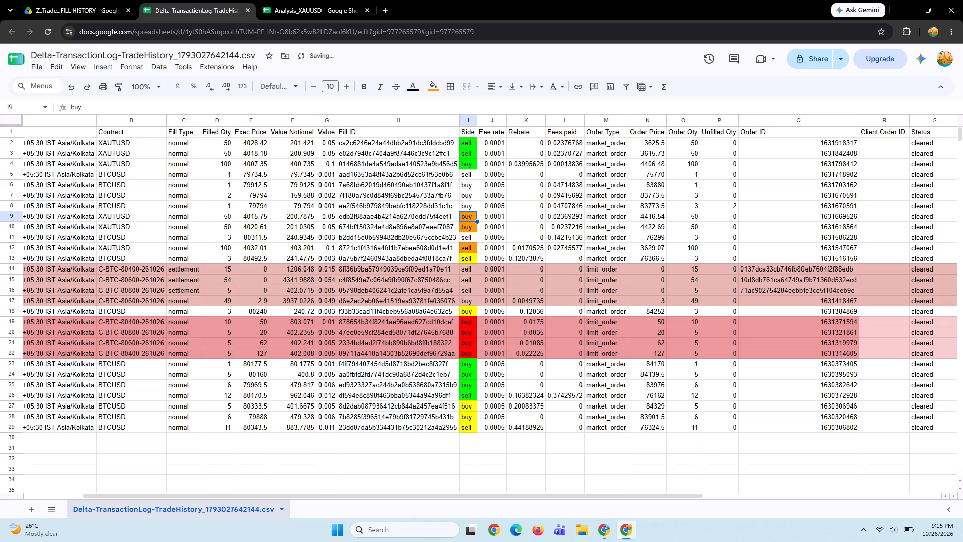
pyautogui.click(493, 105)
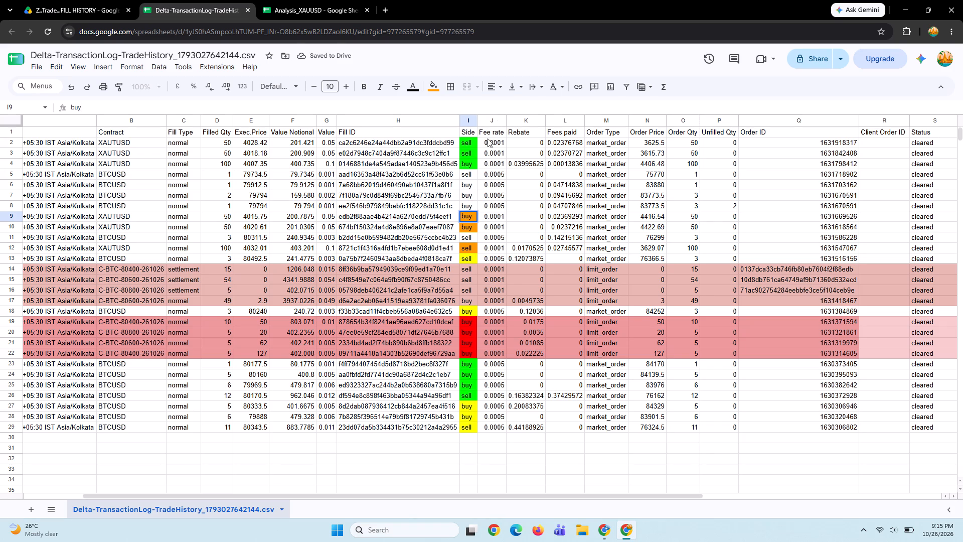
# Fill the Side cells of the BTCUSD sell in row 11 and the BTCUSD buys in rows 7 and 8 with bright green.
pyautogui.click(463, 236)
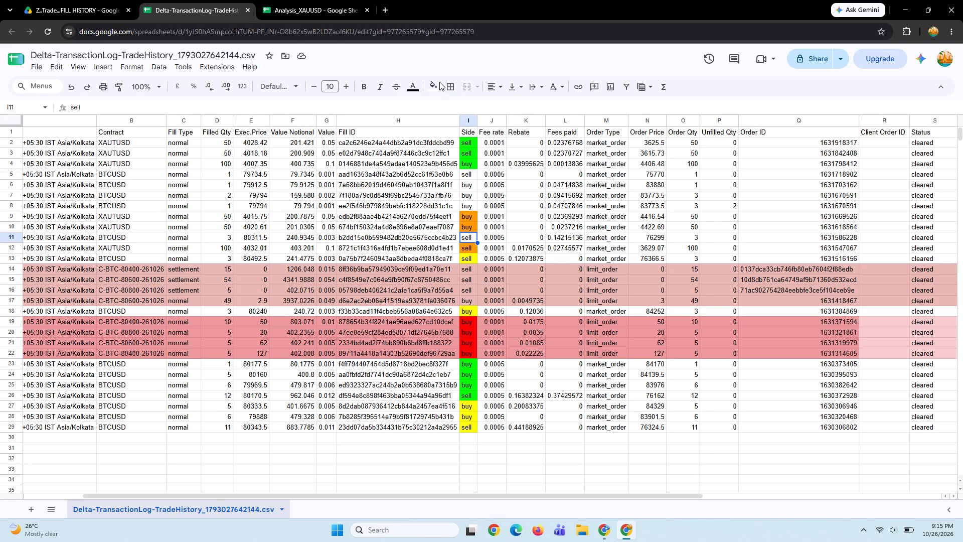
pyautogui.click(433, 85)
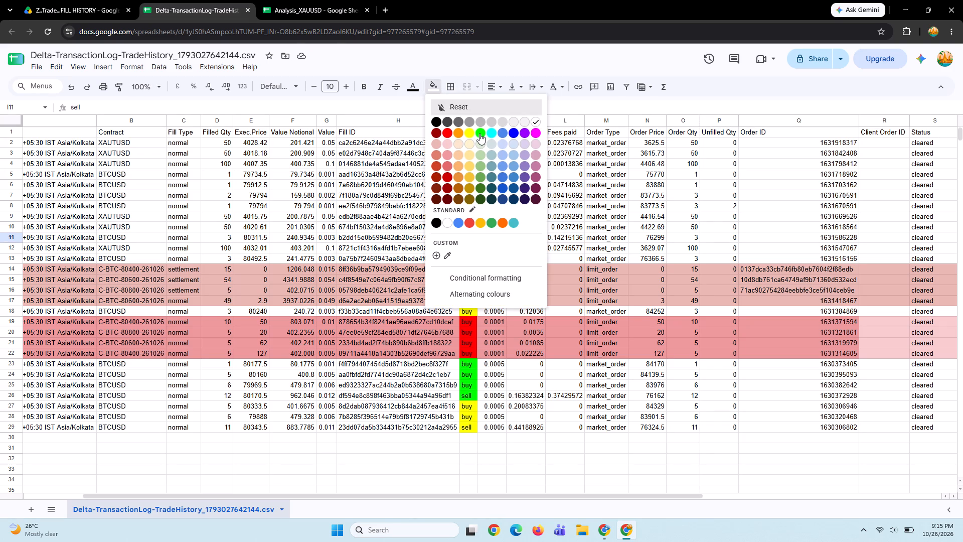
pyautogui.click(479, 133)
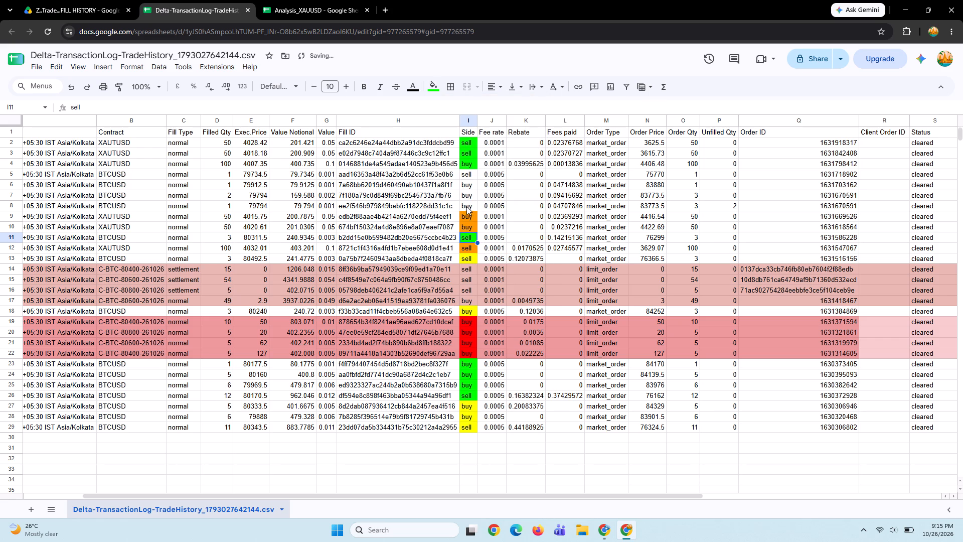
pyautogui.moveTo(466, 206); pyautogui.dragTo(466, 194)
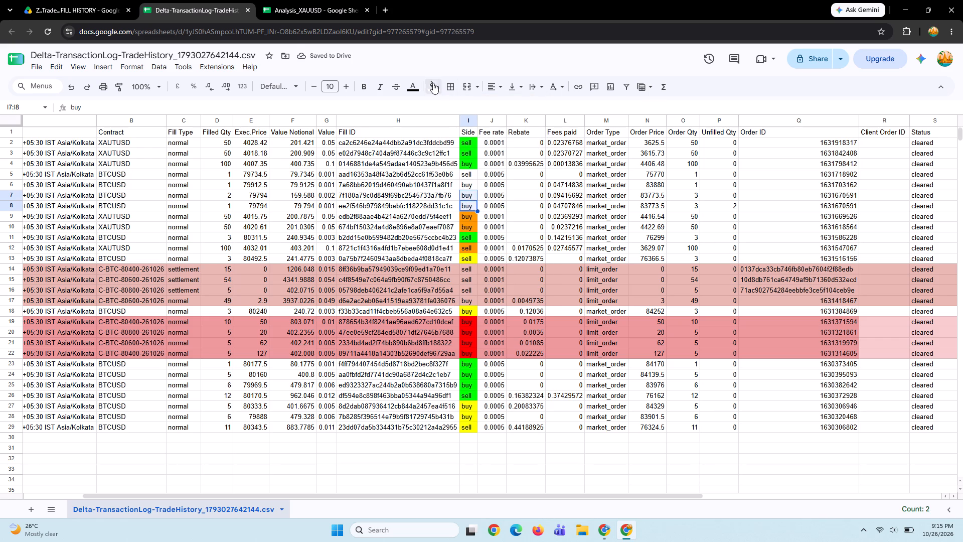
pyautogui.click(432, 83)
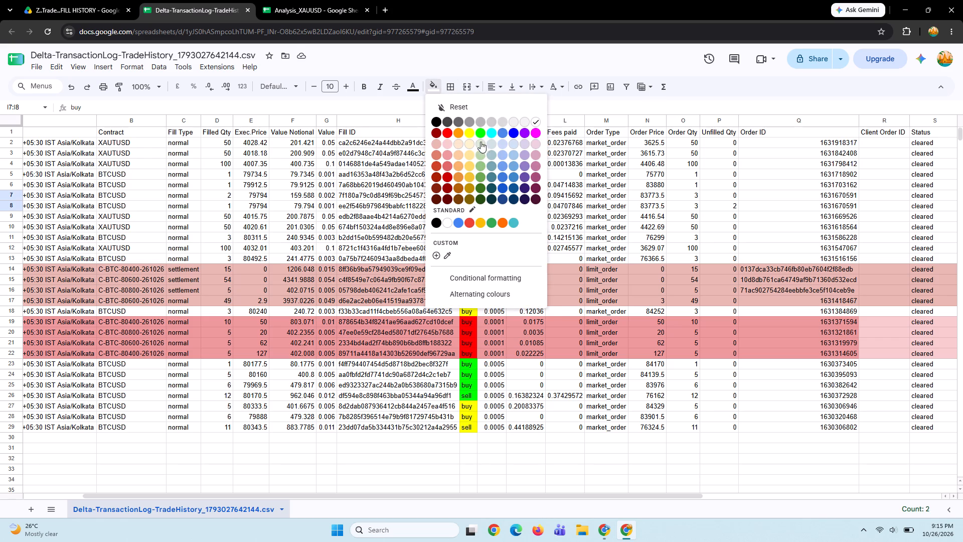
pyautogui.click(479, 130)
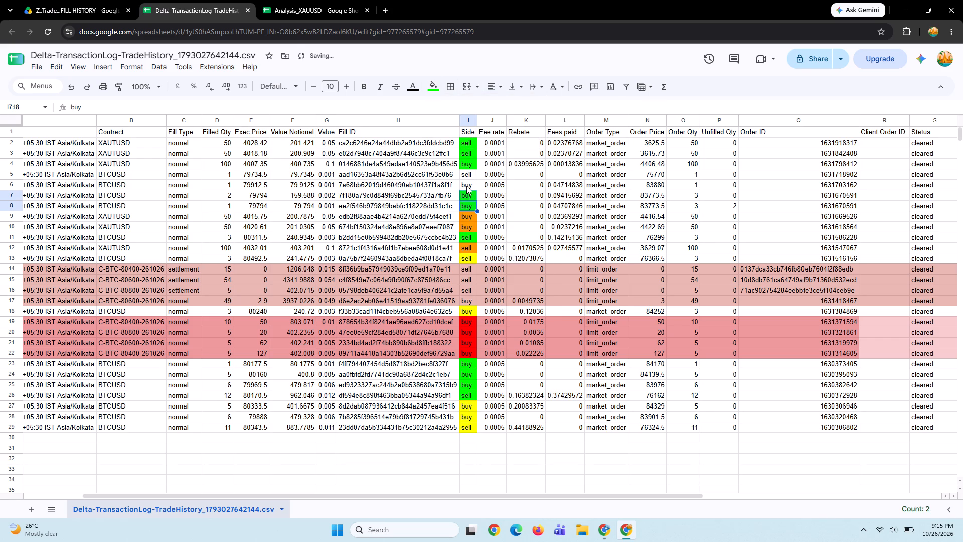
# Fill the Side cells of the BTCUSD trades in rows 5 and 6 with light cornflower blue.
pyautogui.moveTo(466, 186); pyautogui.dragTo(466, 171)
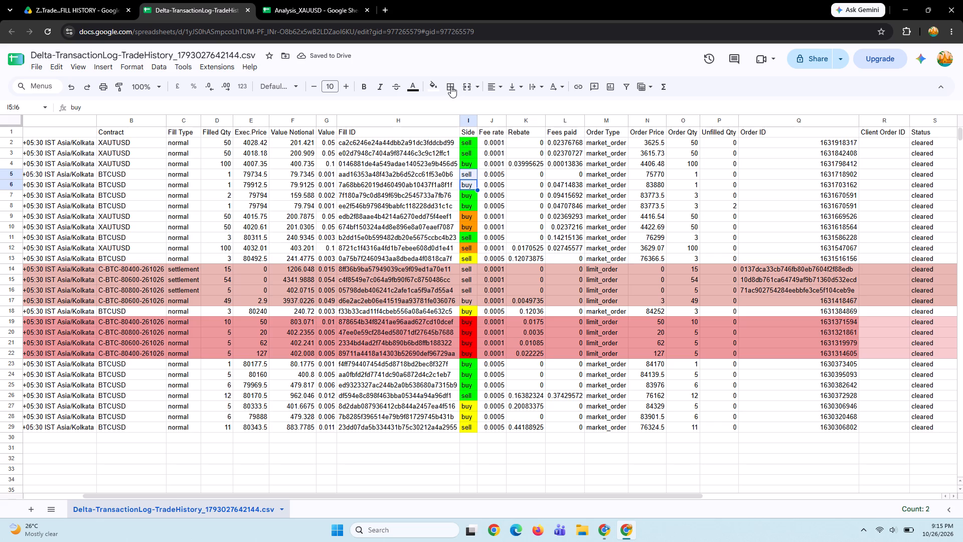
pyautogui.click(433, 79)
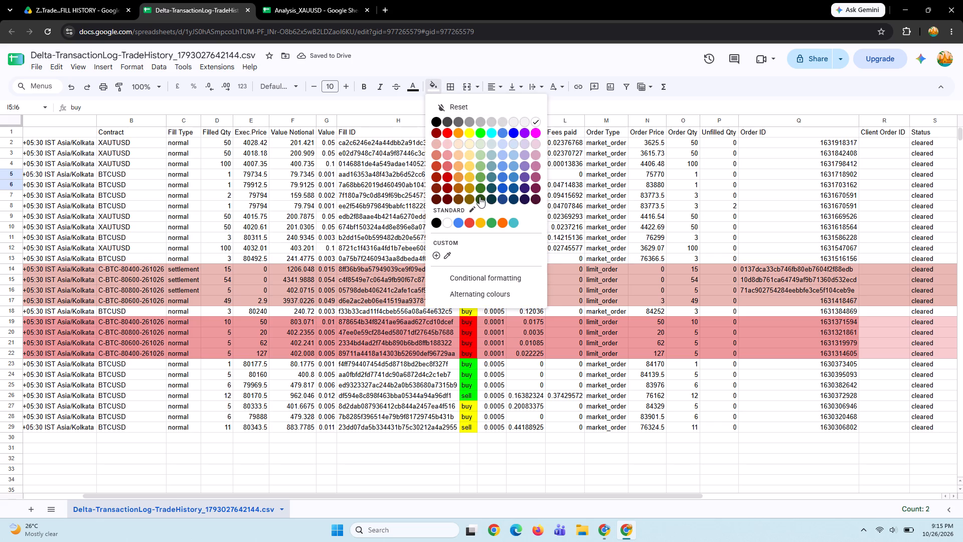
pyautogui.click(479, 197)
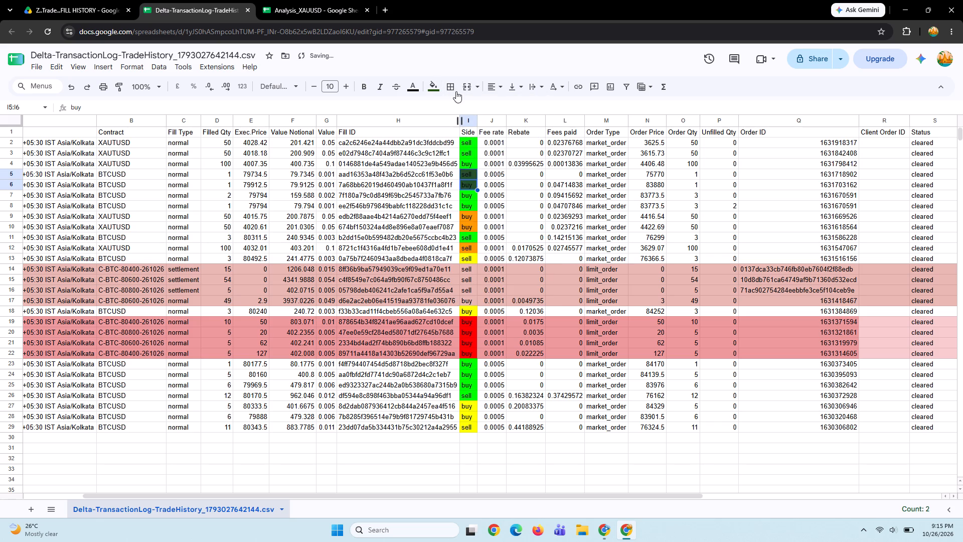
pyautogui.click(433, 89)
pyautogui.click(504, 158)
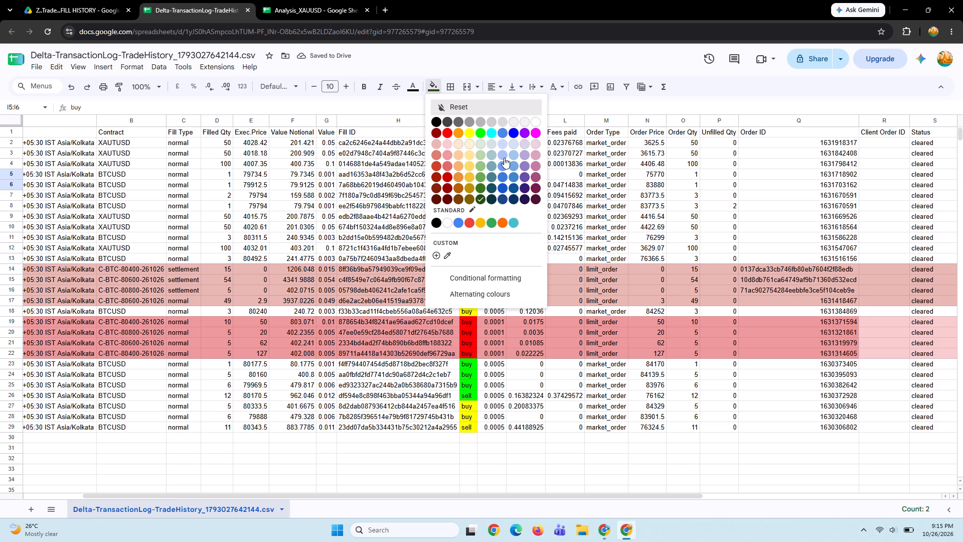
pyautogui.click(473, 441)
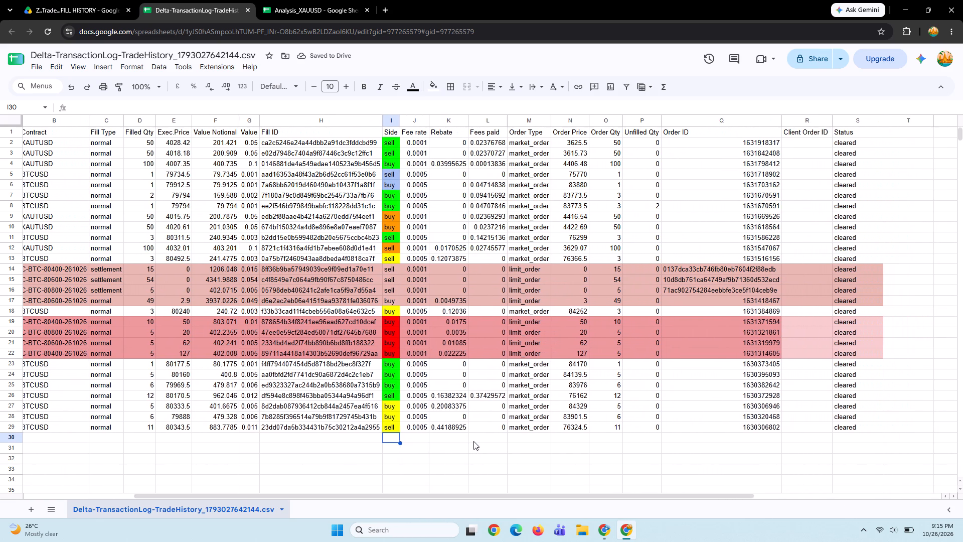
# Fill the Side cells of the C-BTC option trades in rows 14 to 17 with red.
pyautogui.moveTo(389, 300); pyautogui.dragTo(389, 271)
pyautogui.click(436, 89)
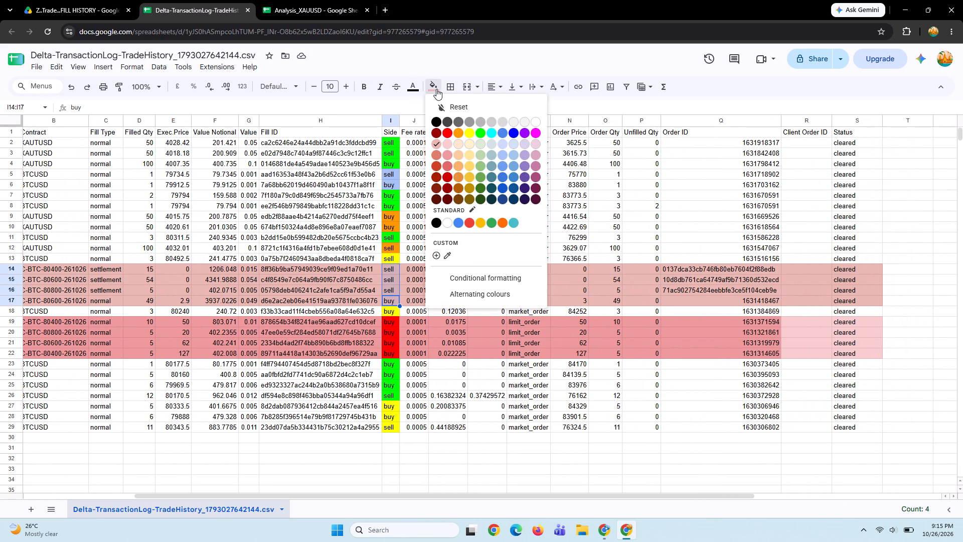
pyautogui.click(446, 133)
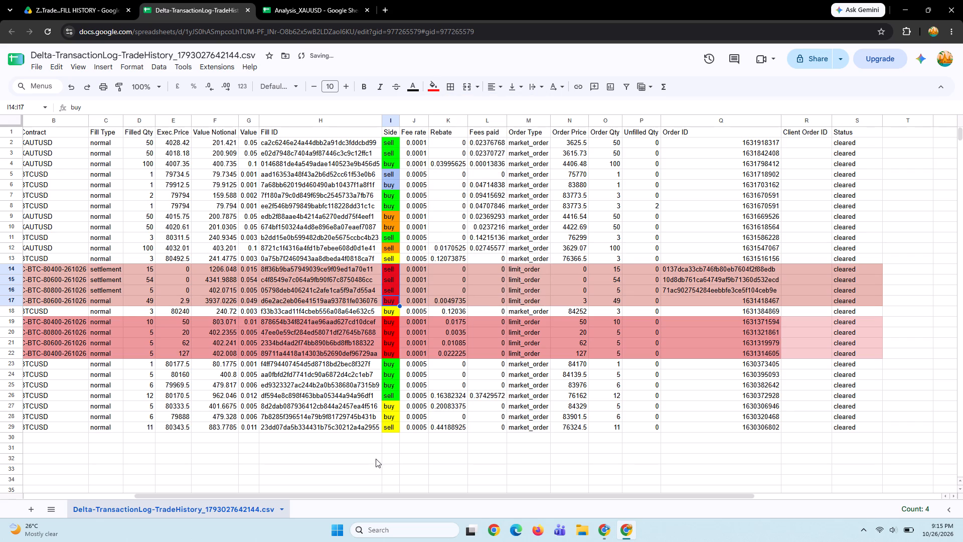
pyautogui.click(376, 459)
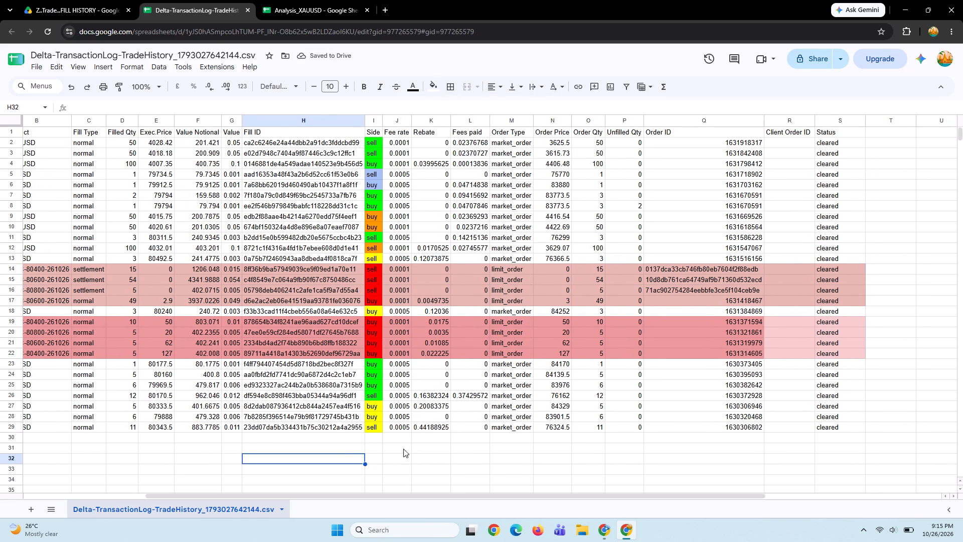
# Merge the empty cells T2 to T29 beside the Status column into one cell.
pyautogui.hscroll(-1, 524, 431)
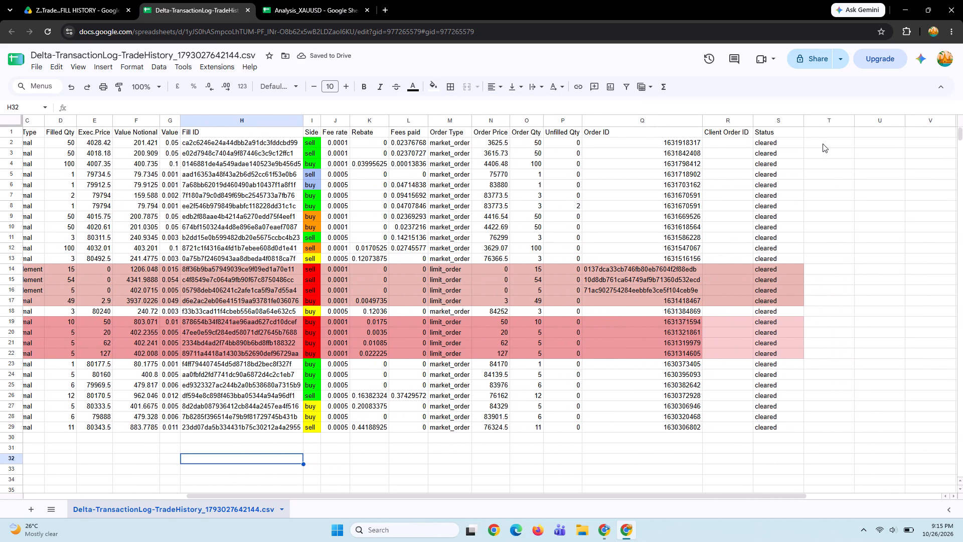
pyautogui.moveTo(823, 144); pyautogui.dragTo(808, 431)
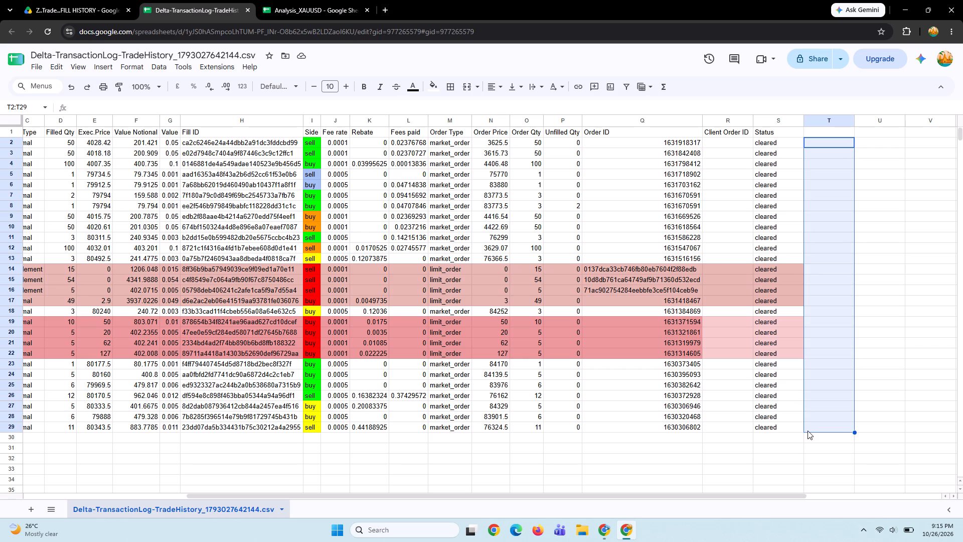
pyautogui.click(464, 90)
pyautogui.click(836, 283)
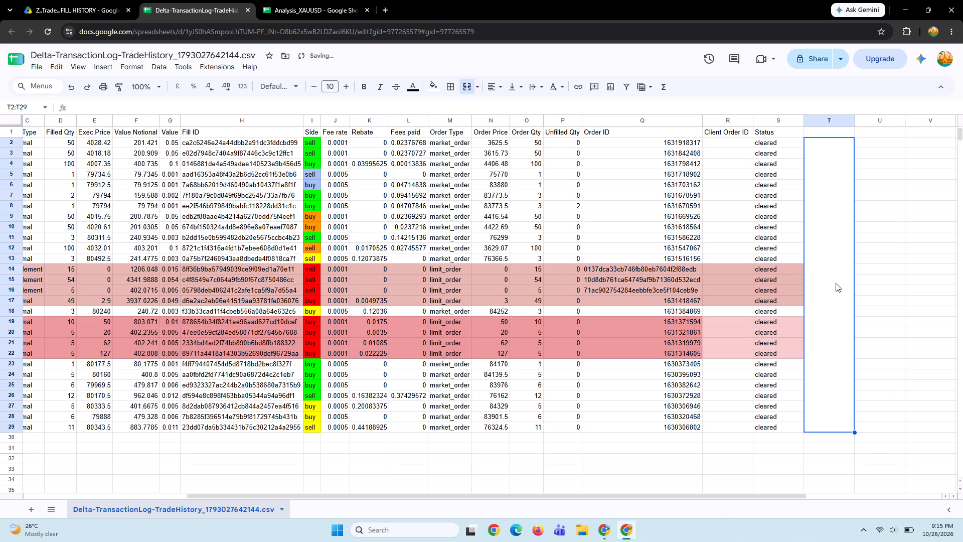
# Enter the label "Trades :" in the merged cell T2:T29 beside the Status column.
pyautogui.write('Tra')
pyautogui.write('des')
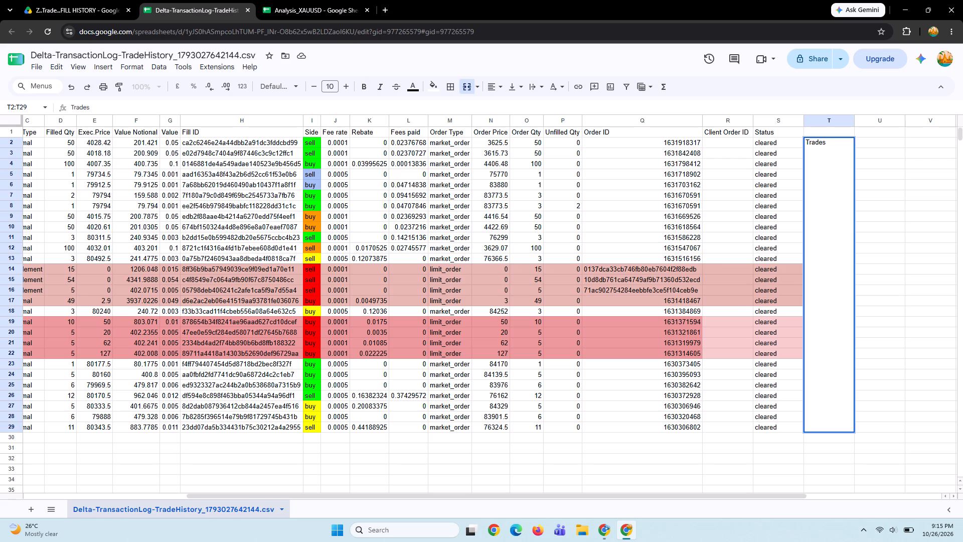
pyautogui.press('space')
pyautogui.write(':')
pyautogui.press('space')
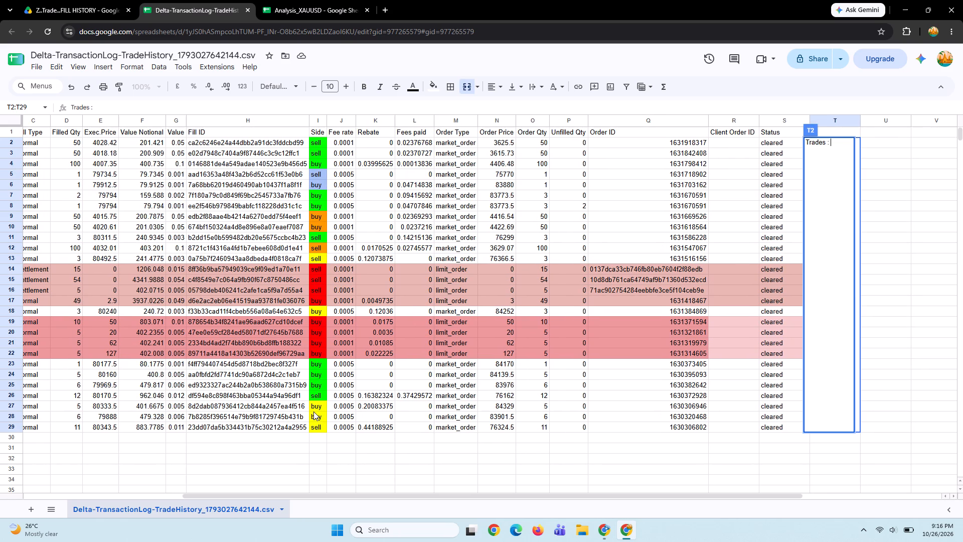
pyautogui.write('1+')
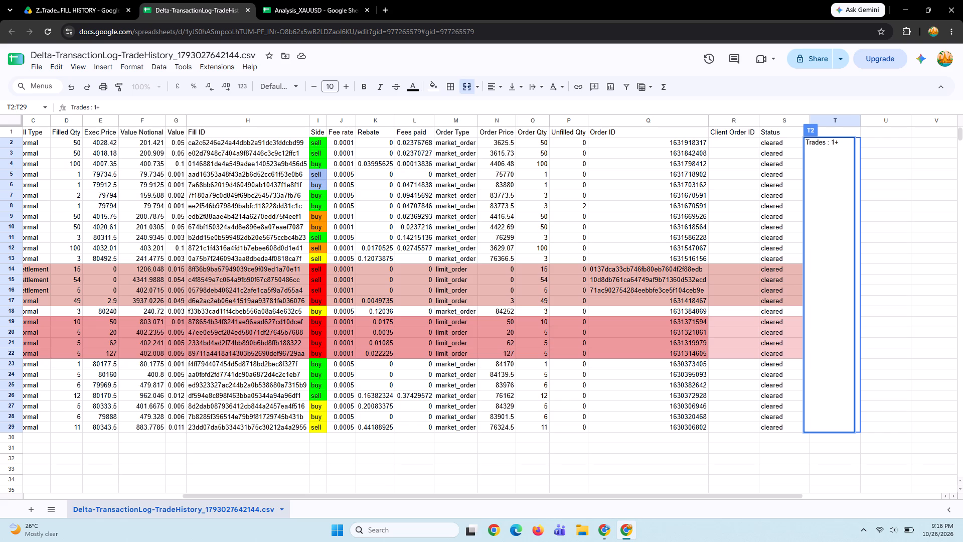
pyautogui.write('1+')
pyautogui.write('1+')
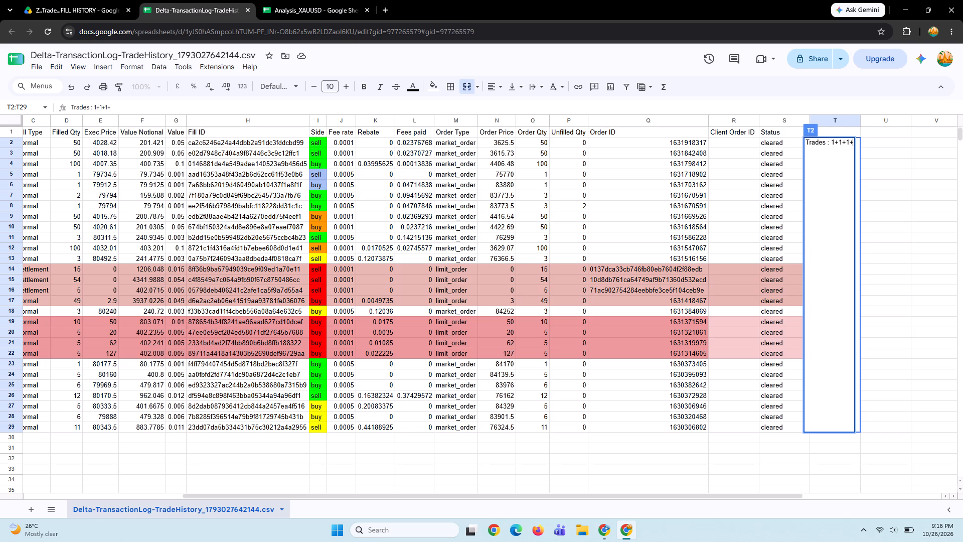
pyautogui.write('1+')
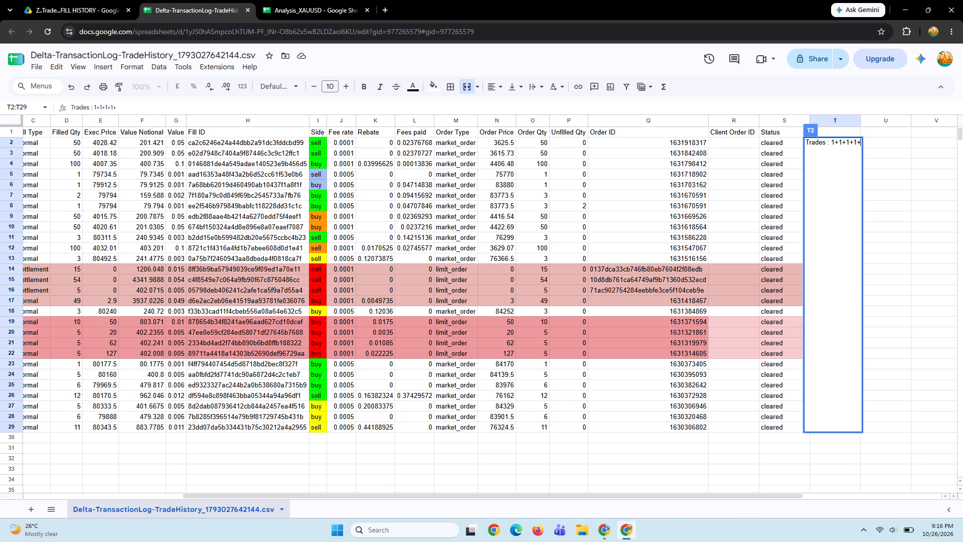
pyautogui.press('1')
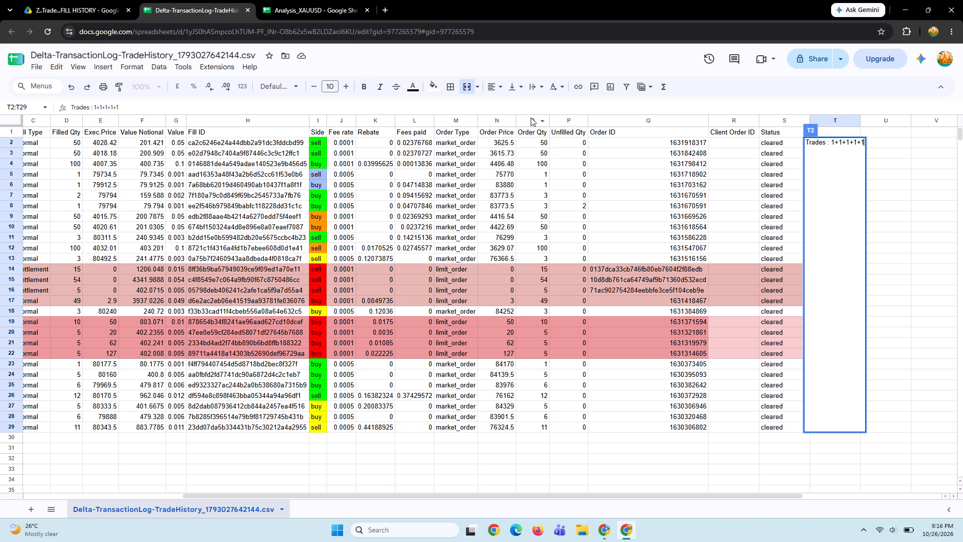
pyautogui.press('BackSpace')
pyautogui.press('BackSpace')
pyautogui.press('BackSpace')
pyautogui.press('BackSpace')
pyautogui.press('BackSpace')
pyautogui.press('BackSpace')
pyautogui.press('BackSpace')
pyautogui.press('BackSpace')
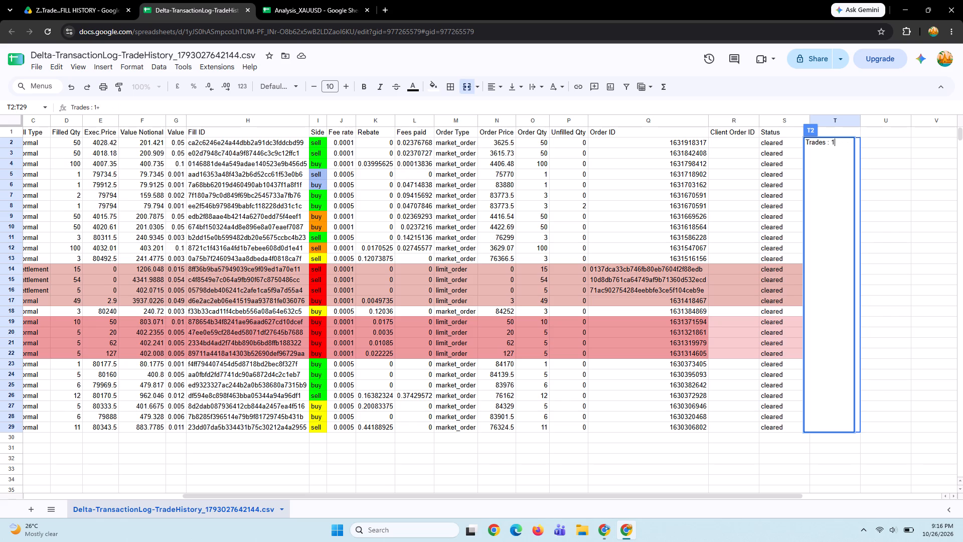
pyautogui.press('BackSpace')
# Write the trade tally 1+1+1+1+1+1+1+1+1 after the "Trades :" label in the merged column T cell.
pyautogui.write('1+')
pyautogui.write('1+')
pyautogui.write('1+')
pyautogui.write('1+')
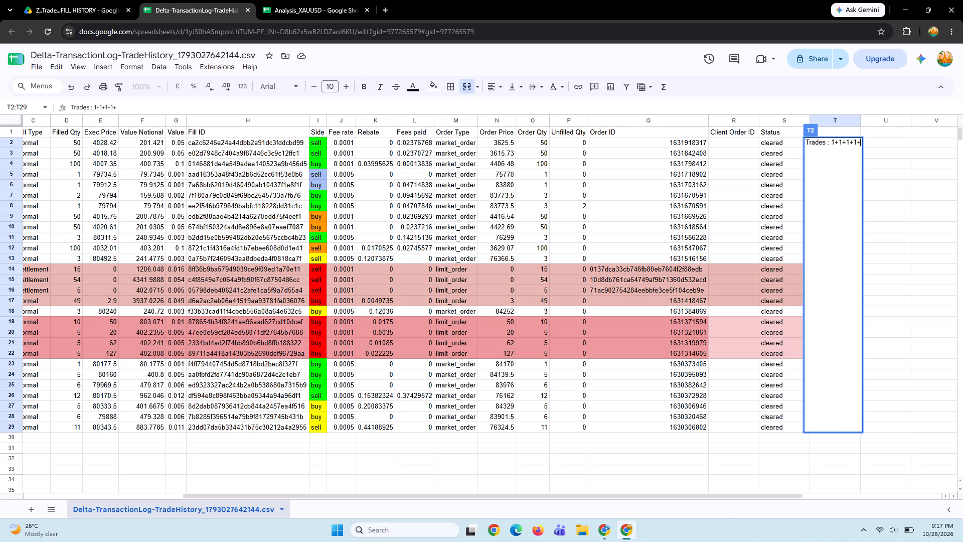
pyautogui.press('1')
pyautogui.press('+')
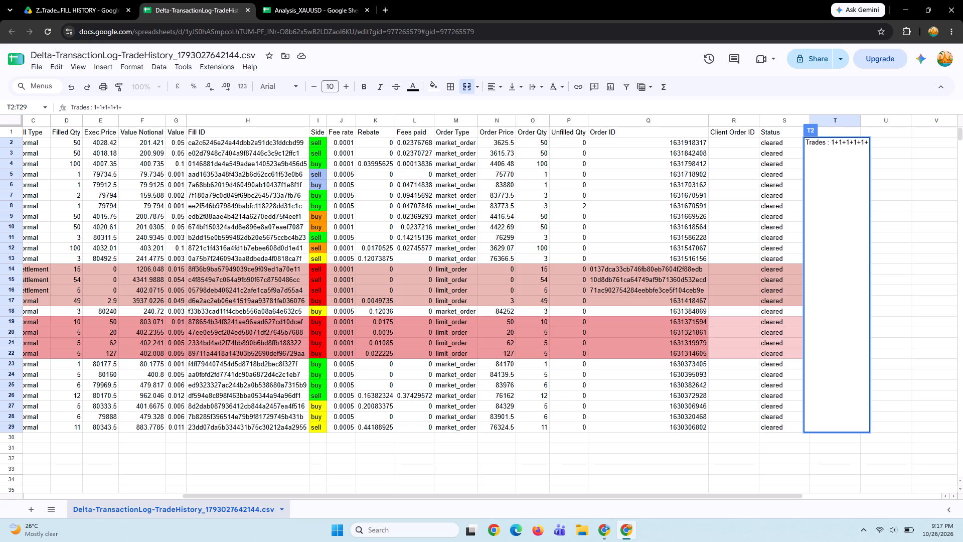
pyautogui.write('1+')
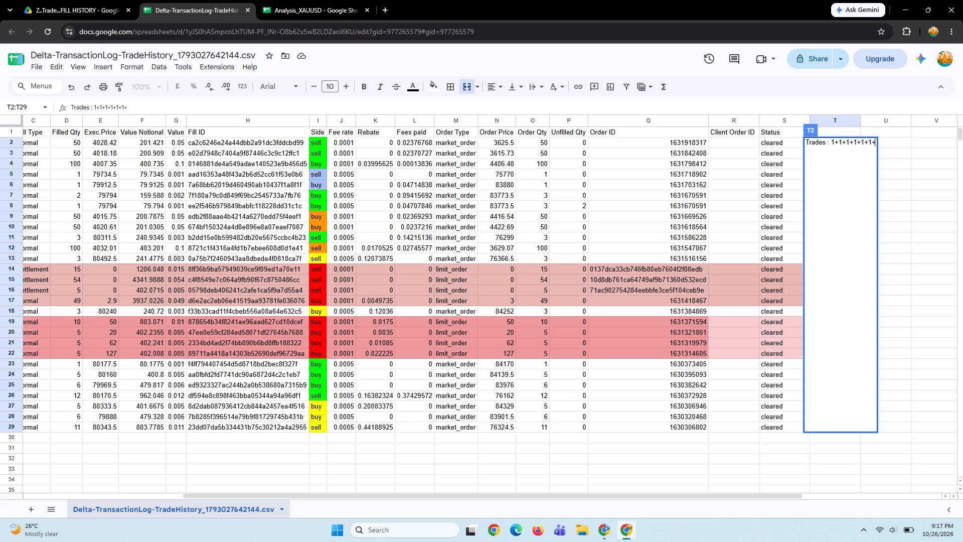
pyautogui.press('1')
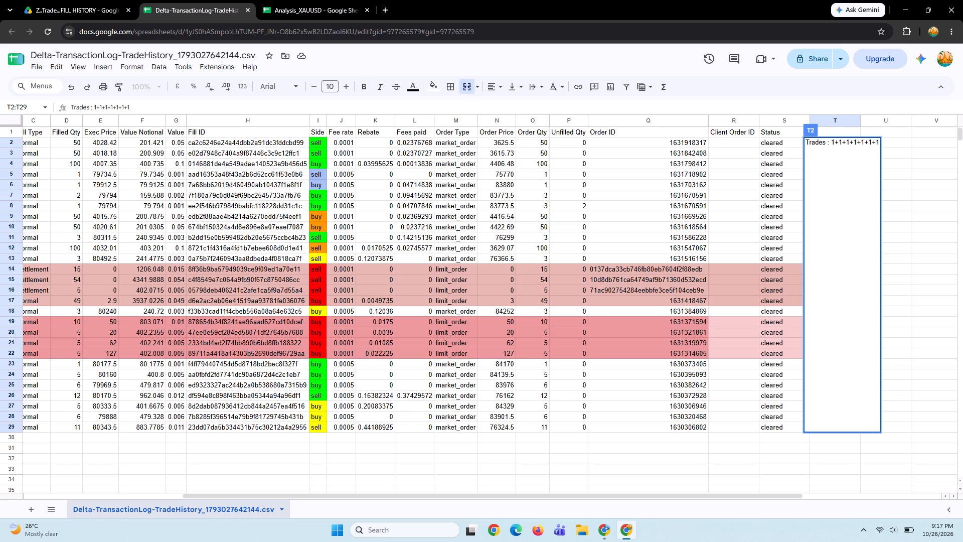
pyautogui.press('+')
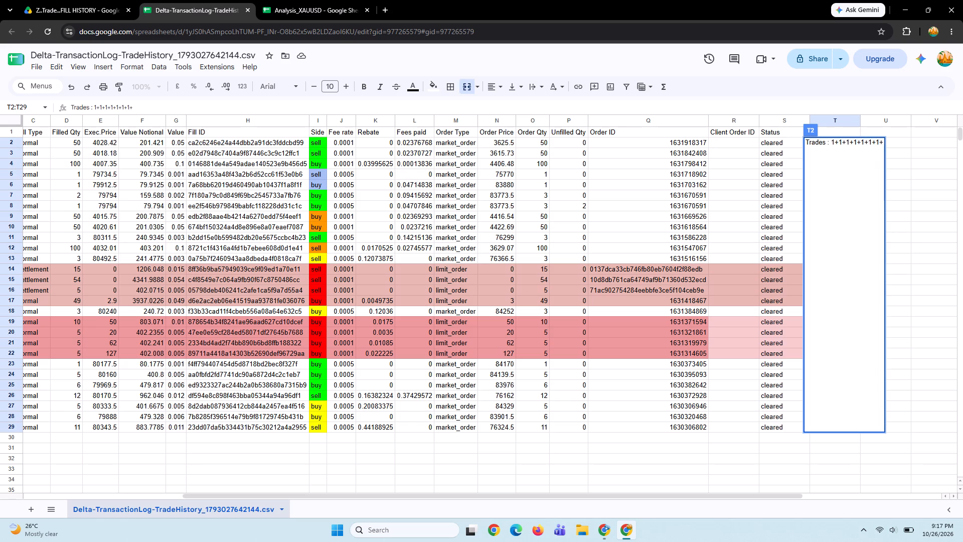
pyautogui.write('1+1')
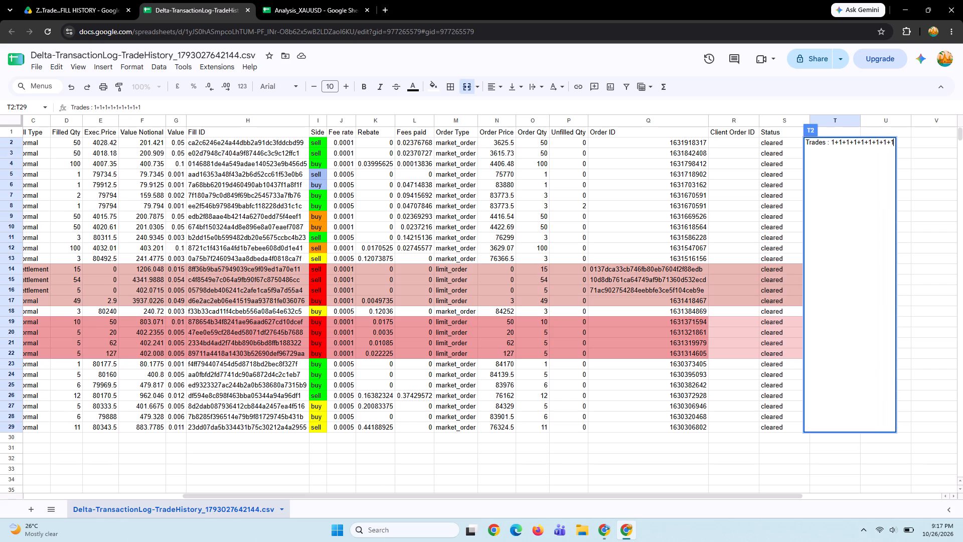
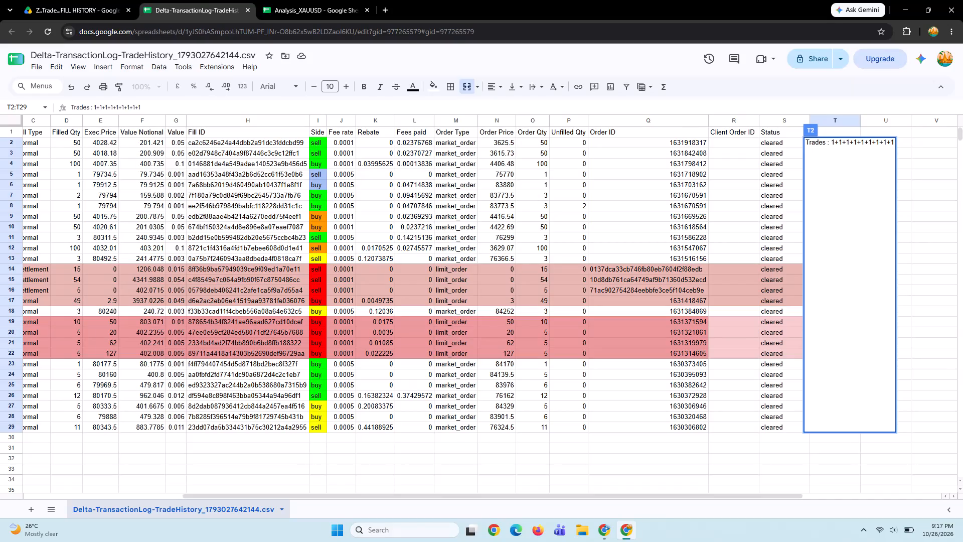
# Check the XAUUSD chart in TradingView and the live trading stream on YouTube.
pyautogui.click(610, 530)
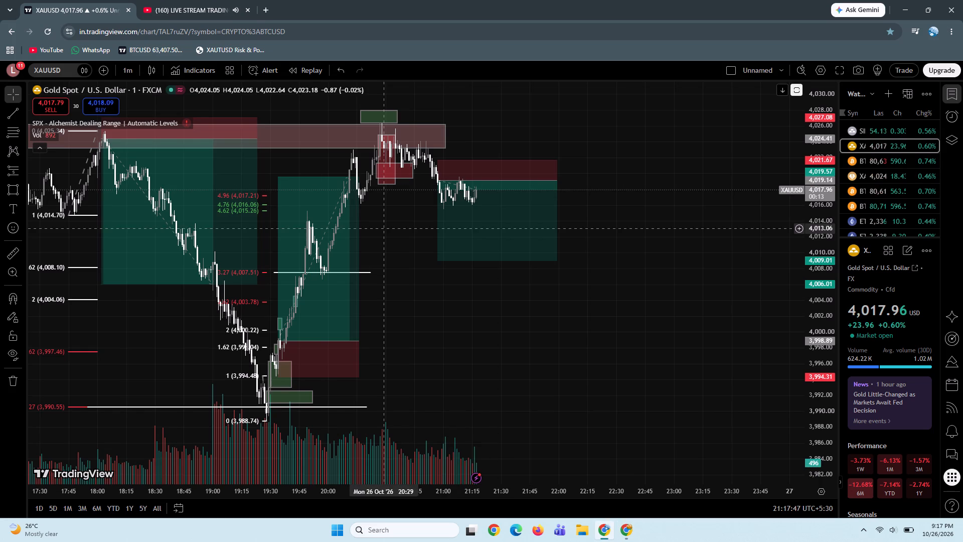
pyautogui.click(165, 0)
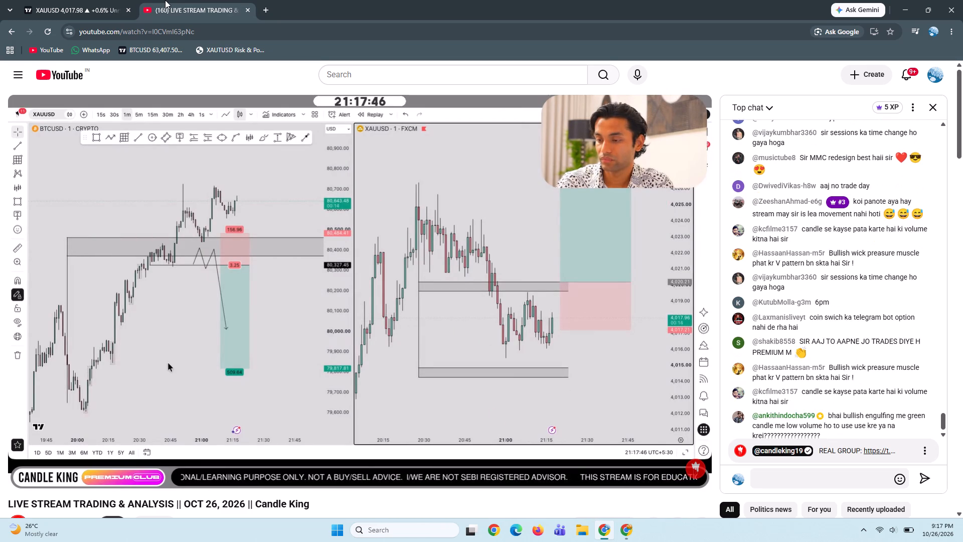
pyautogui.click(69, 6)
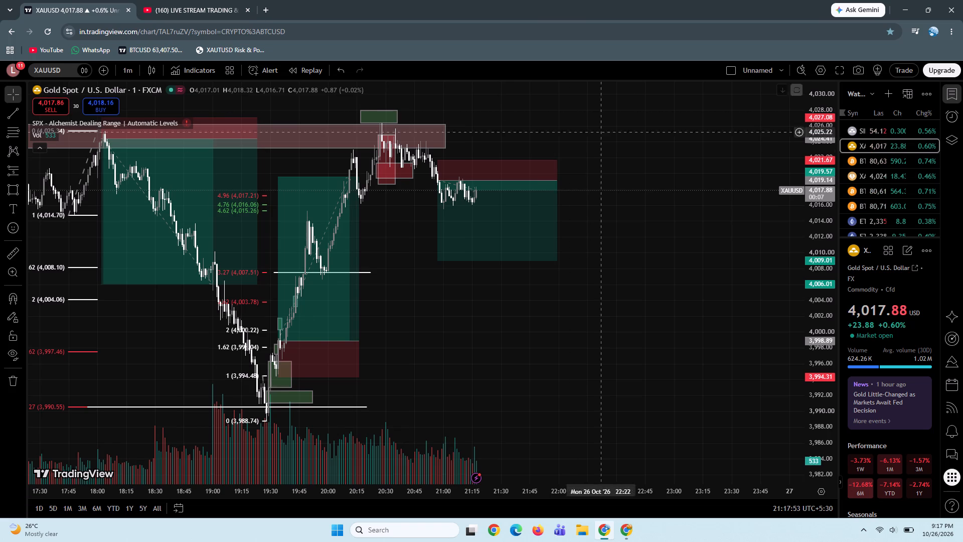
pyautogui.click(905, 0)
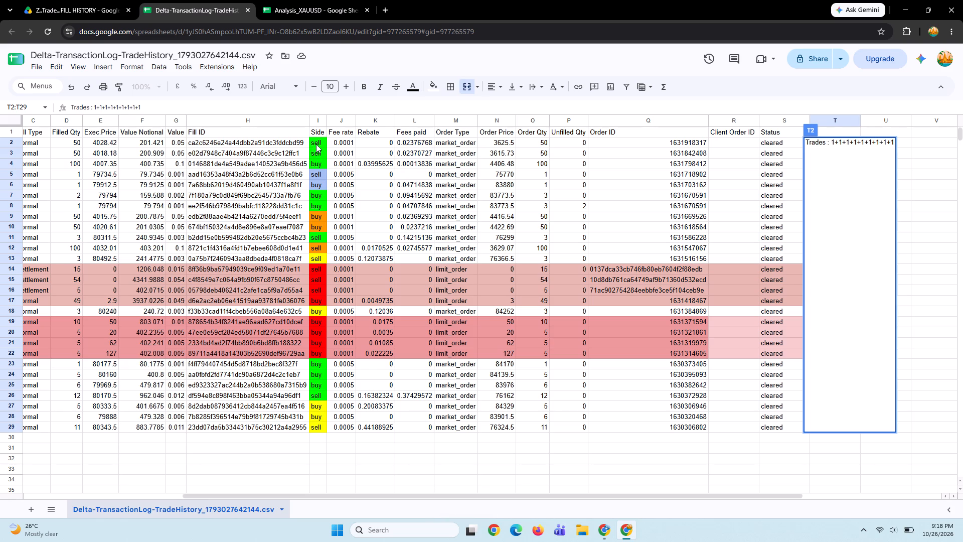
# Fill the Side cells of the two BTCUSD buy trades in rows 7 and 8 with magenta.
pyautogui.moveTo(315, 195); pyautogui.dragTo(315, 204)
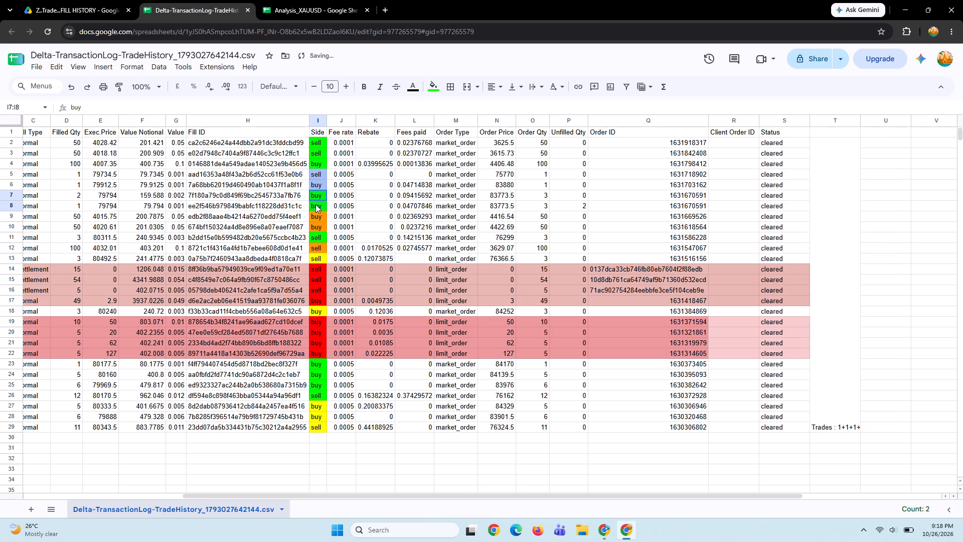
pyautogui.moveTo(315, 204); pyautogui.dragTo(316, 204)
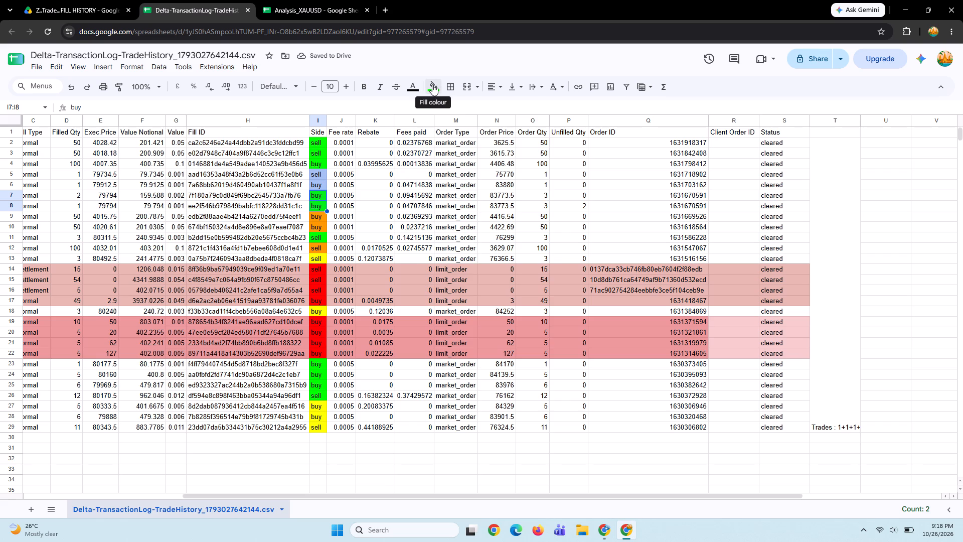
pyautogui.click(432, 84)
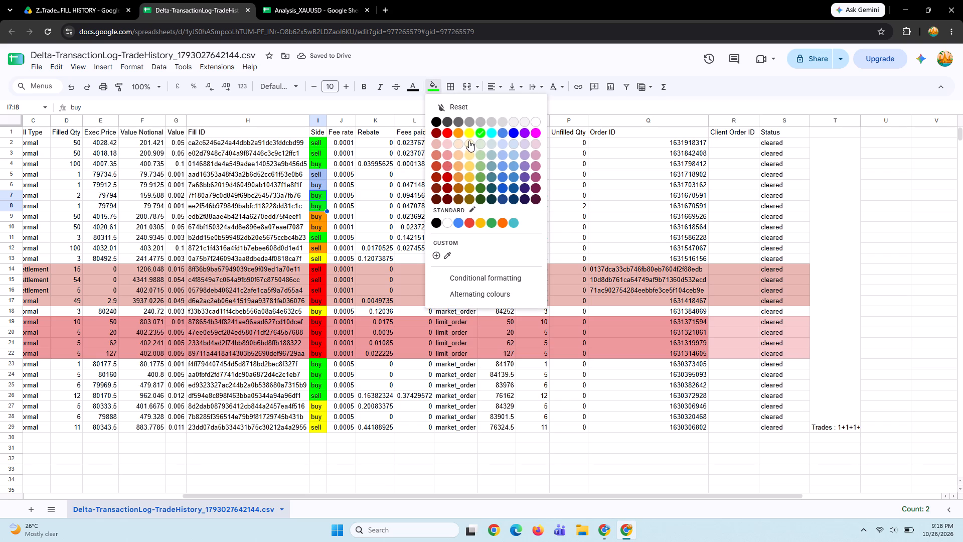
pyautogui.click(534, 135)
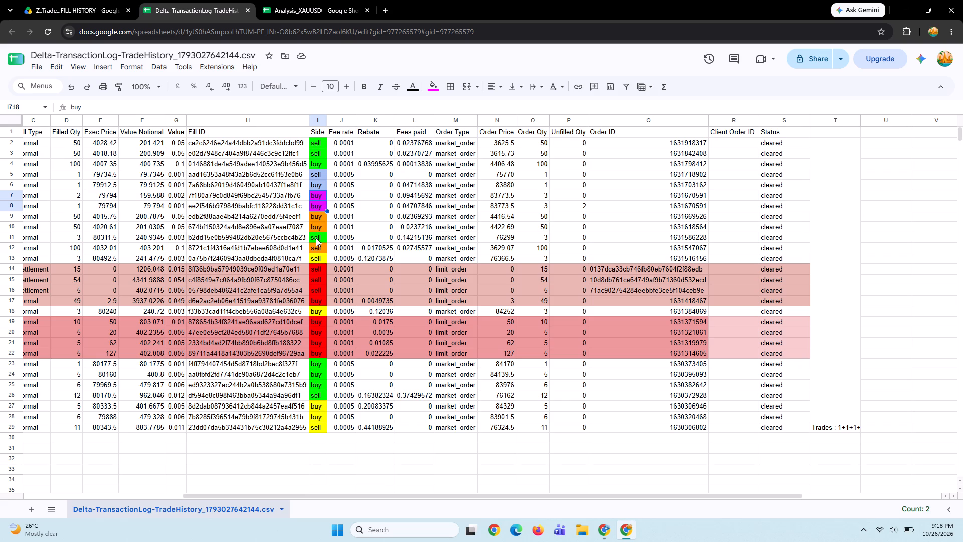
pyautogui.hscroll(2, 256, 200)
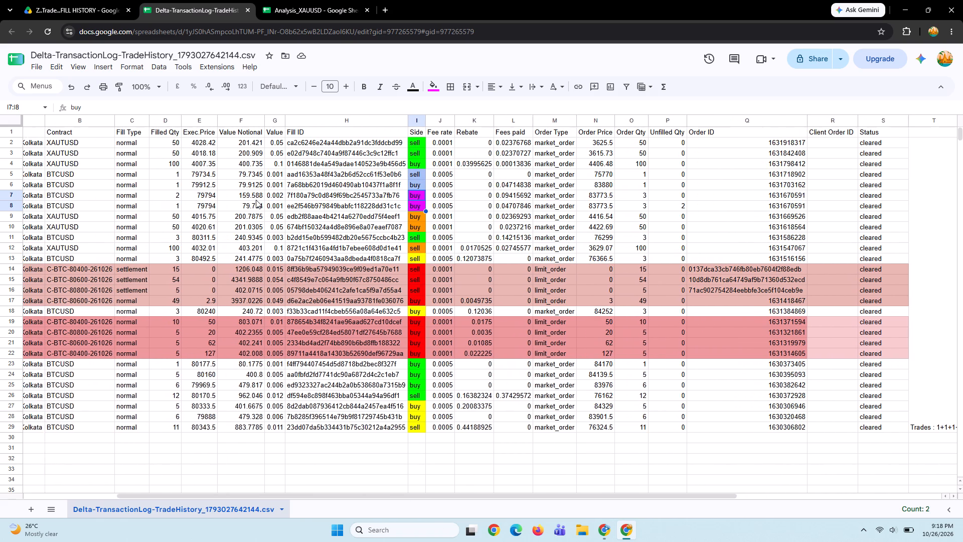
pyautogui.hscroll(2, 256, 200)
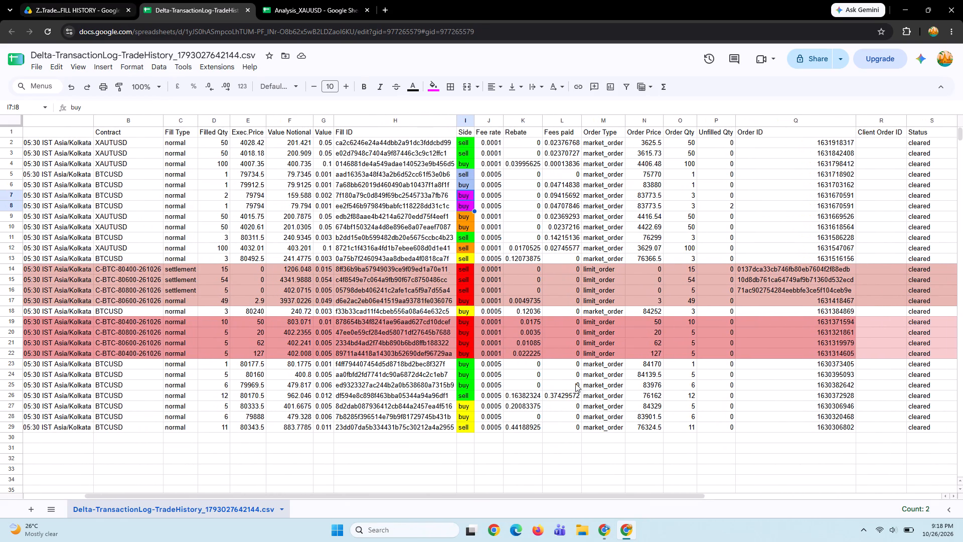
# Check the YouTube trading stream and the XAUUSD chart in TradingView, and return to the trade history sheet.
pyautogui.click(604, 529)
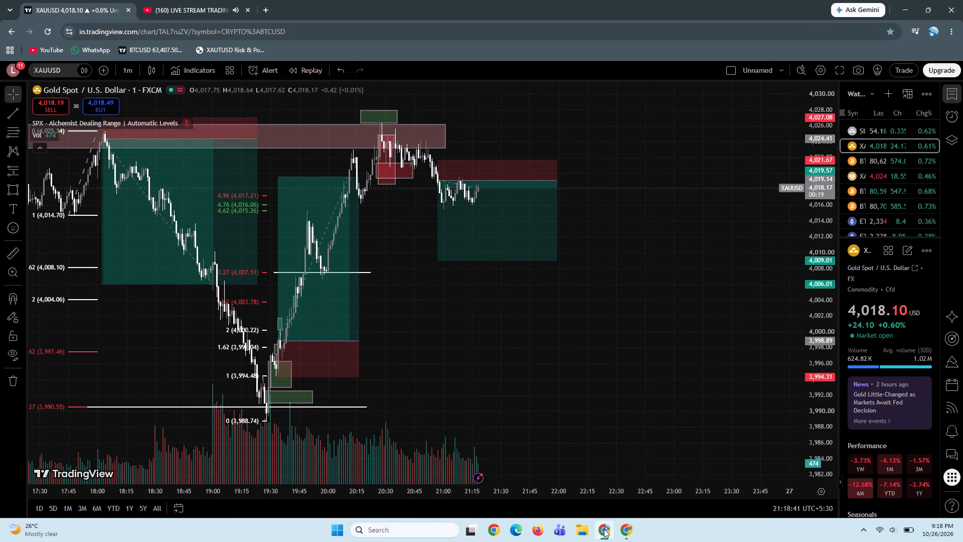
pyautogui.click(154, 0)
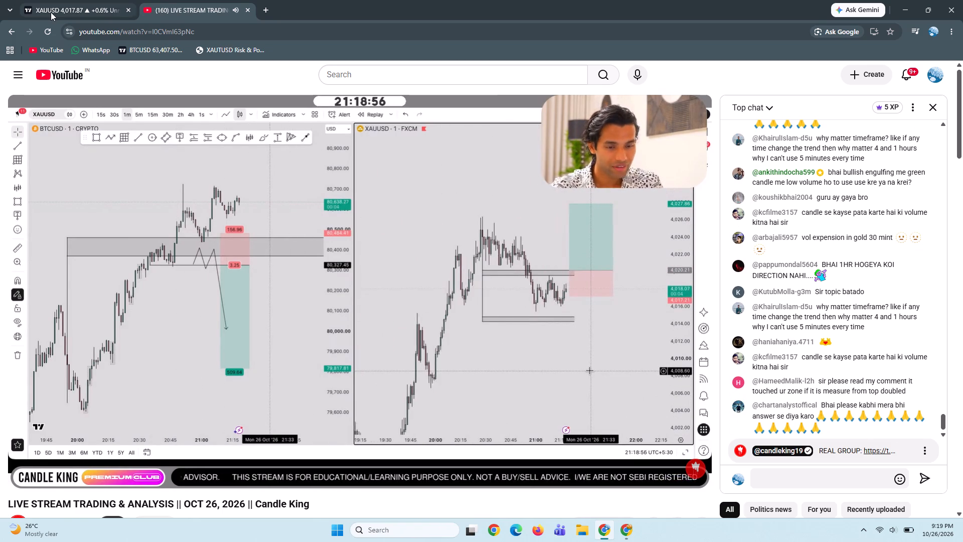
pyautogui.click(51, 12)
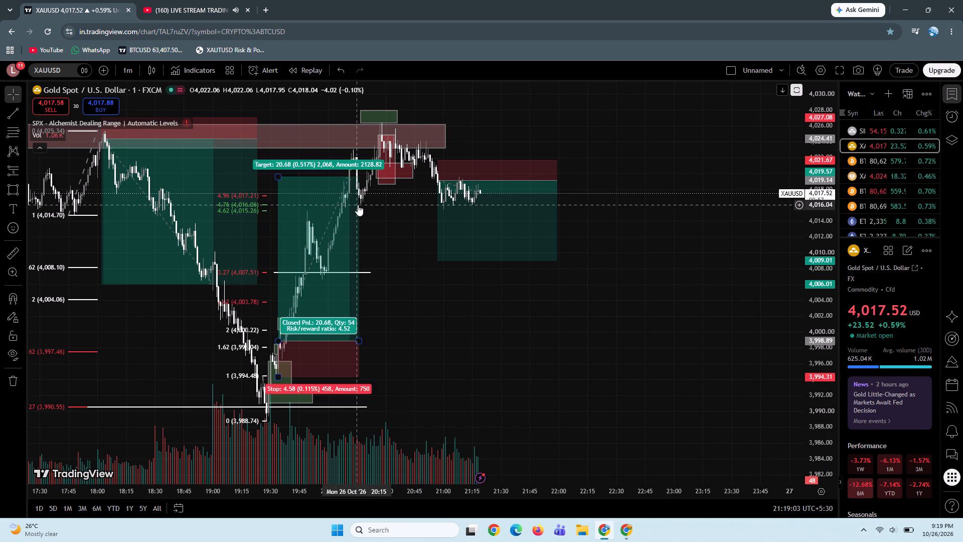
pyautogui.click(619, 529)
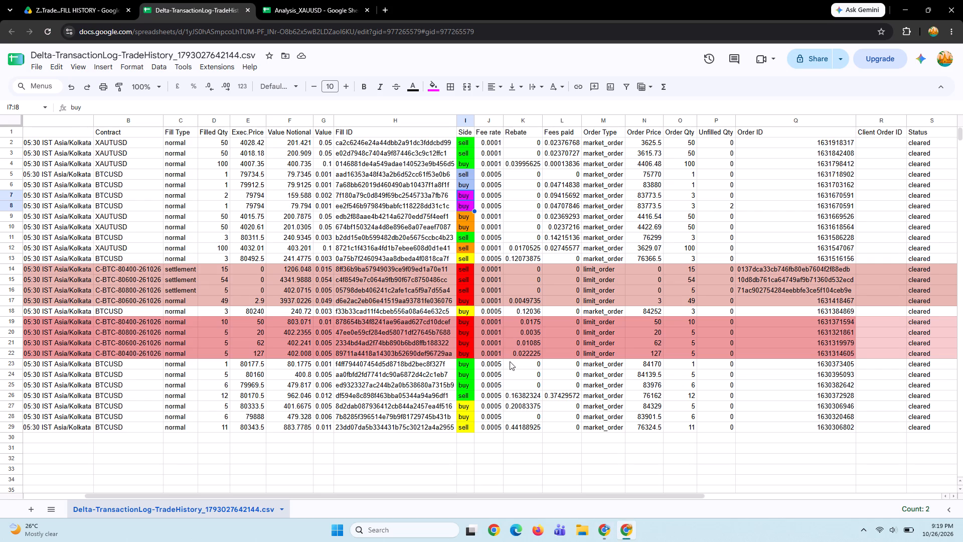
# Fill the Side cell of the BTCUSD sell trade in row 11 with magenta.
pyautogui.click(510, 460)
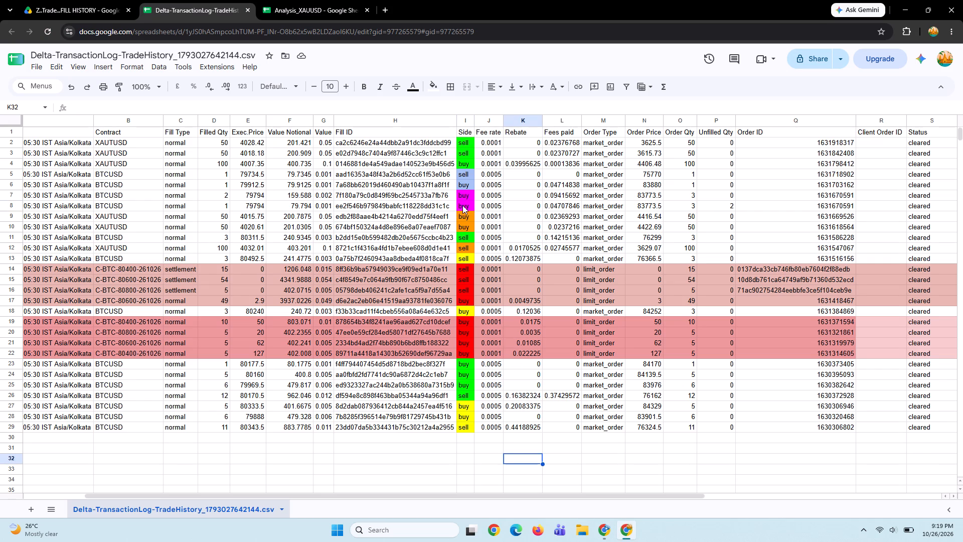
pyautogui.click(462, 238)
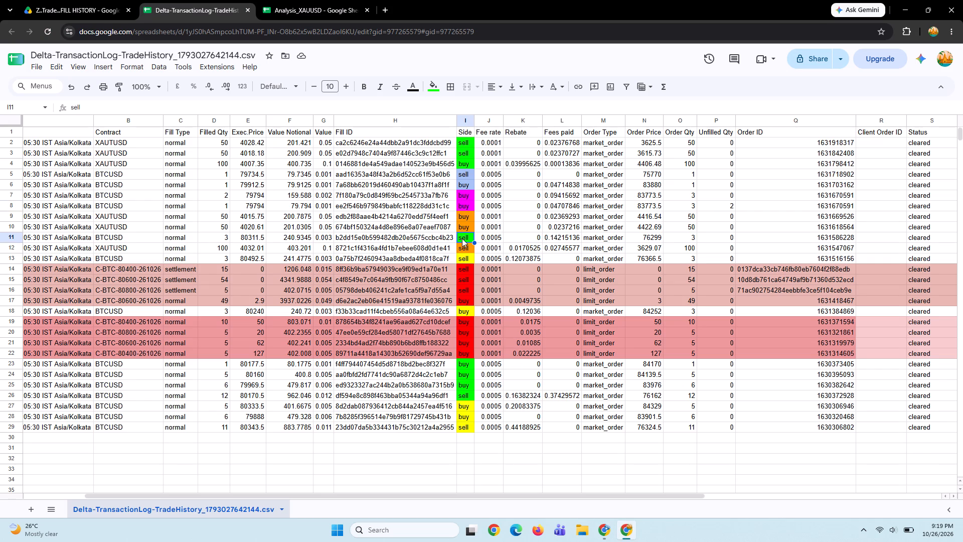
pyautogui.click(430, 84)
pyautogui.click(533, 134)
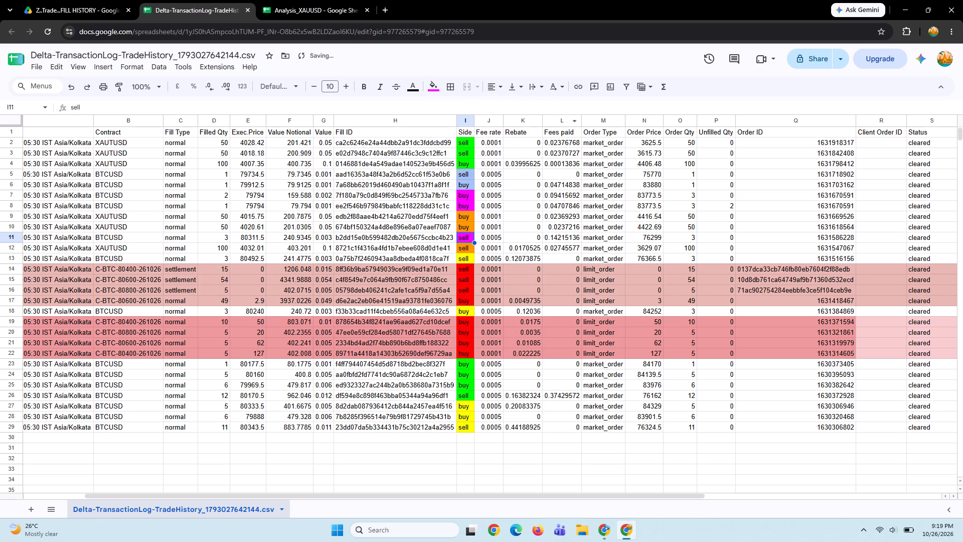
pyautogui.click(647, 104)
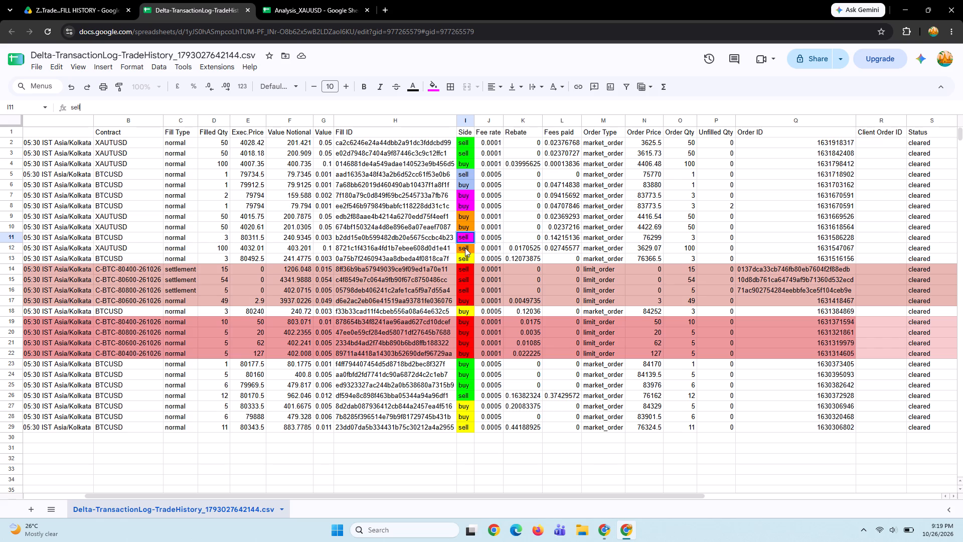
# Review the coloured Side cells in rows 7 to 12 to check how the trades are grouped.
pyautogui.moveTo(465, 248); pyautogui.dragTo(465, 238)
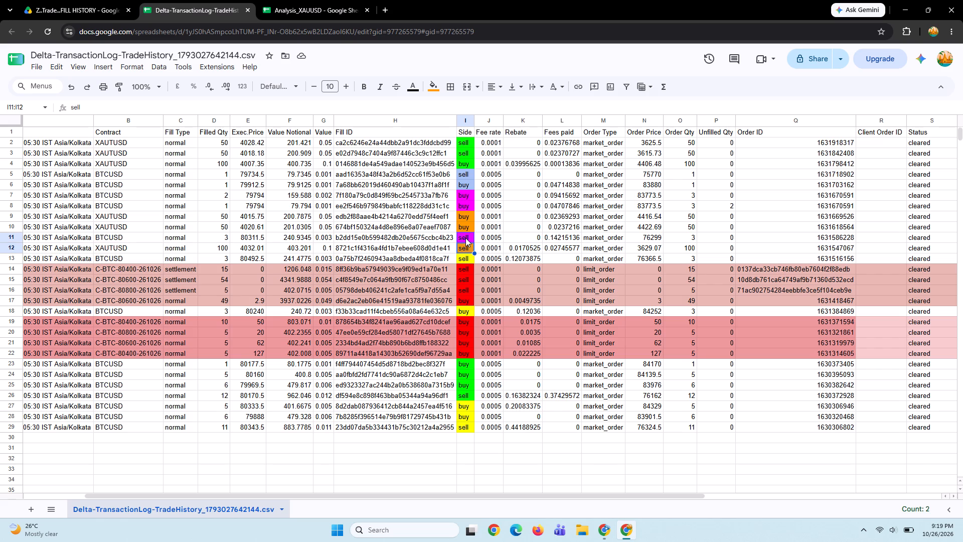
pyautogui.click(465, 238)
pyautogui.moveTo(464, 248); pyautogui.dragTo(464, 206)
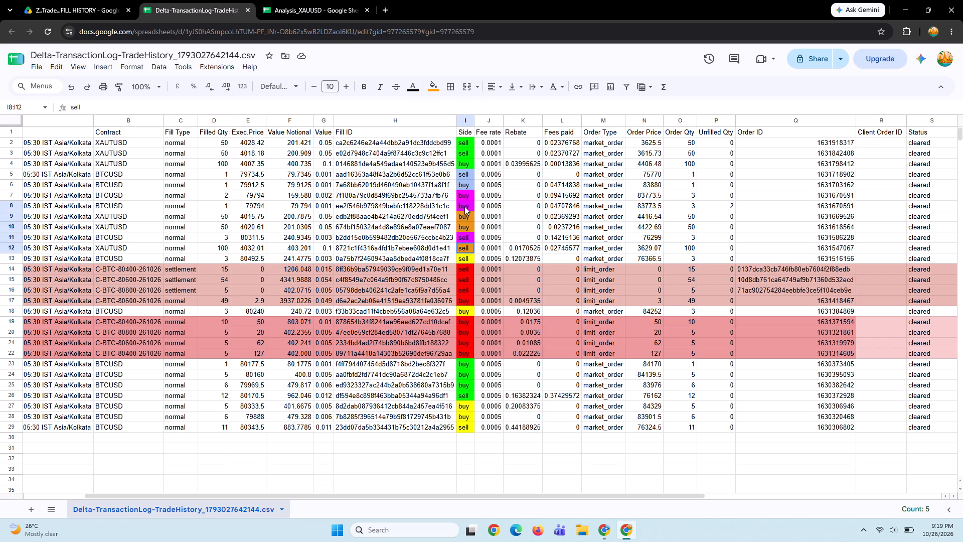
pyautogui.moveTo(464, 206); pyautogui.dragTo(464, 196)
pyautogui.click(464, 196)
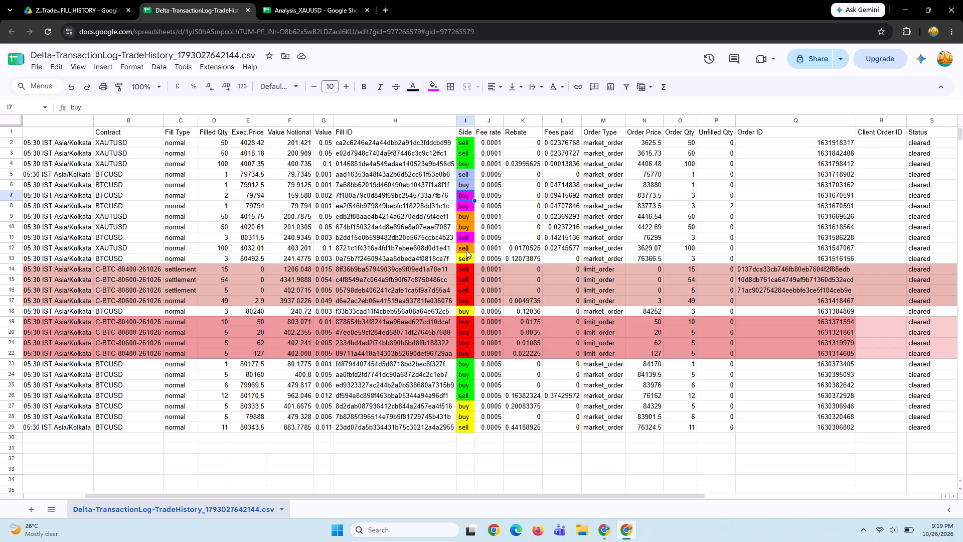
pyautogui.moveTo(466, 250); pyautogui.dragTo(465, 198)
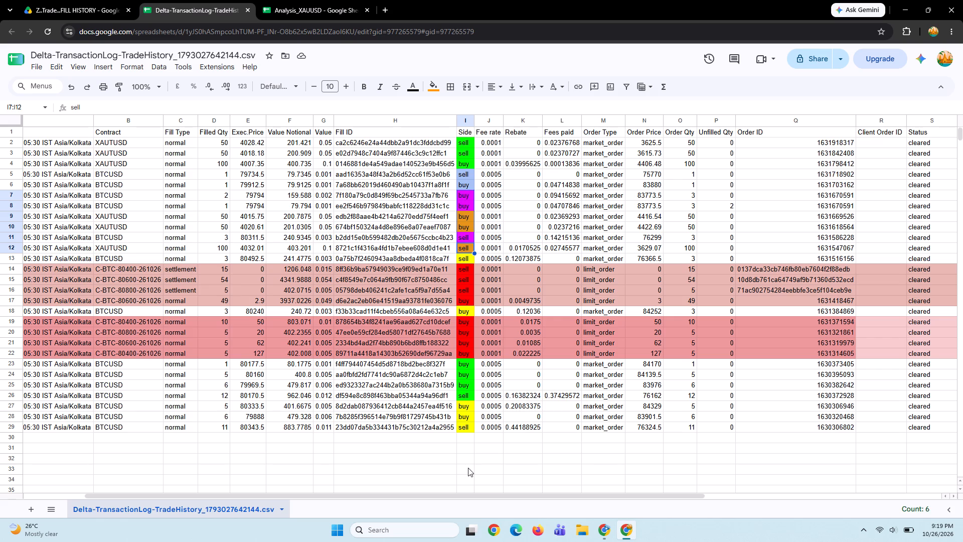
pyautogui.click(468, 468)
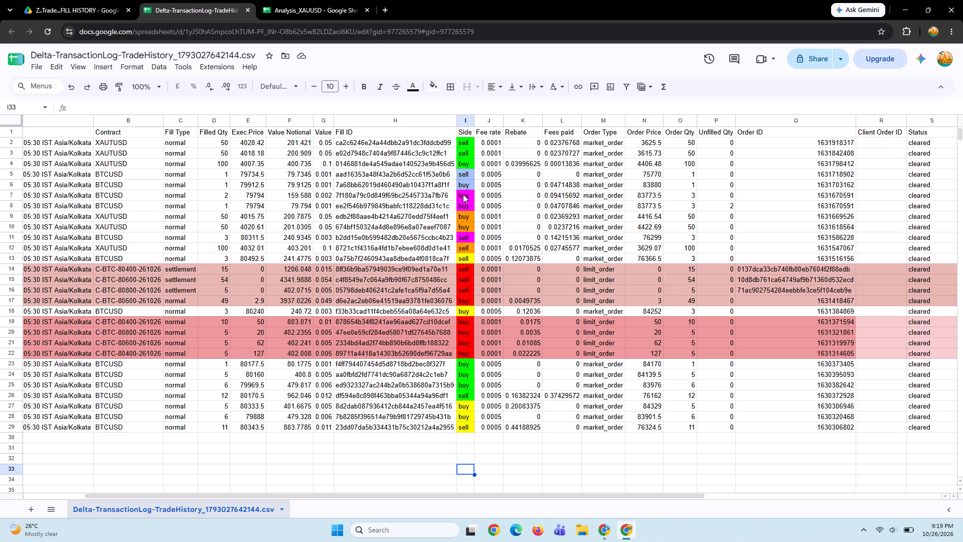
pyautogui.moveTo(463, 194); pyautogui.dragTo(463, 244)
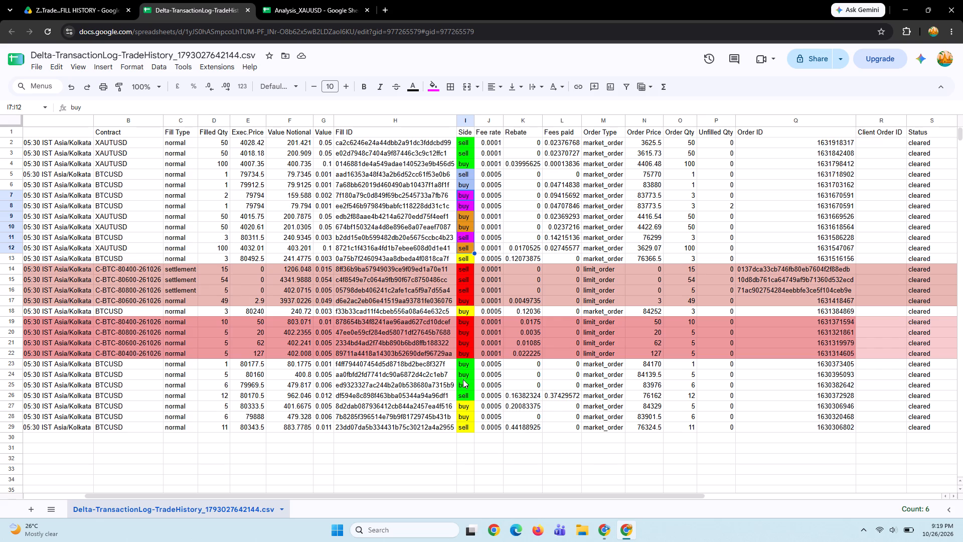
# Fill the Side cells of the BTCUSD trades in rows 27 to 29 with dark red.
pyautogui.moveTo(465, 409); pyautogui.dragTo(466, 425)
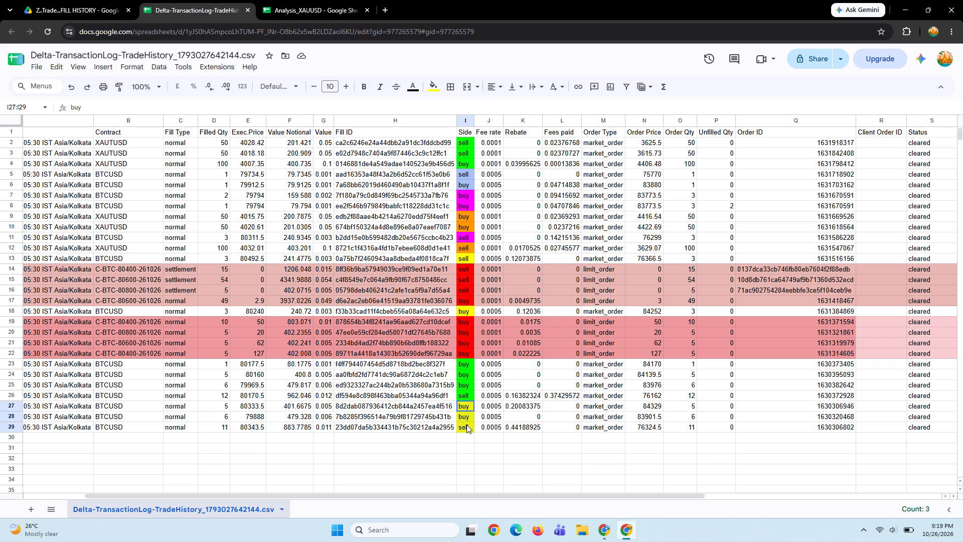
pyautogui.click(429, 89)
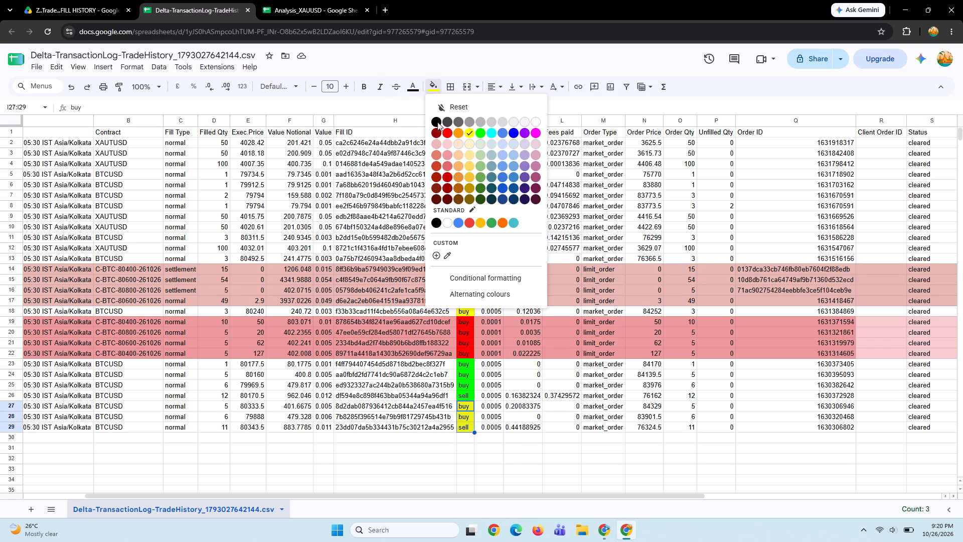
pyautogui.click(456, 130)
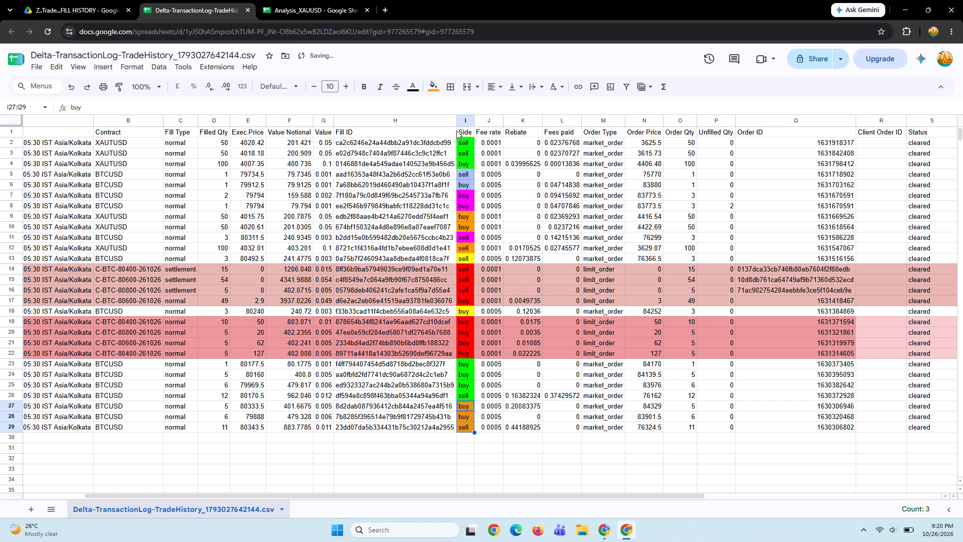
pyautogui.click(436, 90)
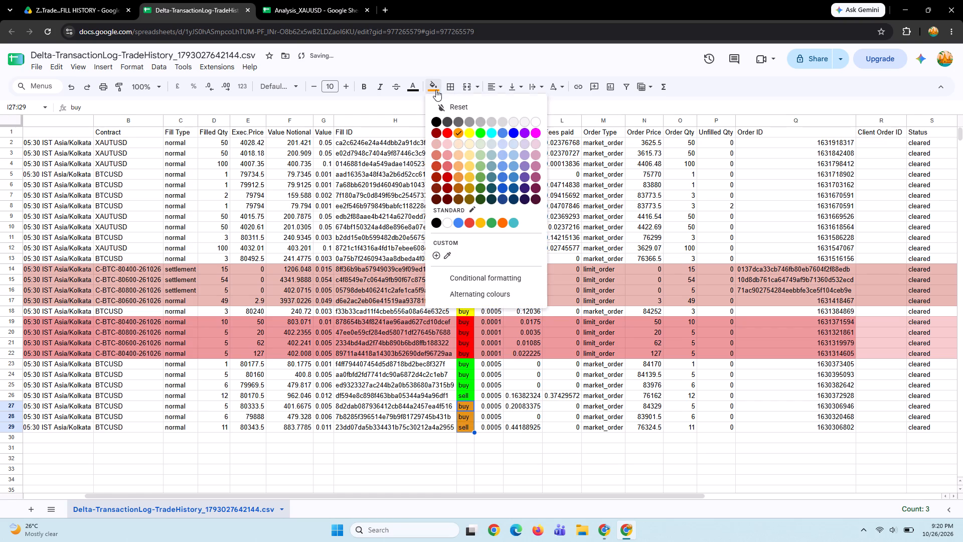
pyautogui.click(437, 130)
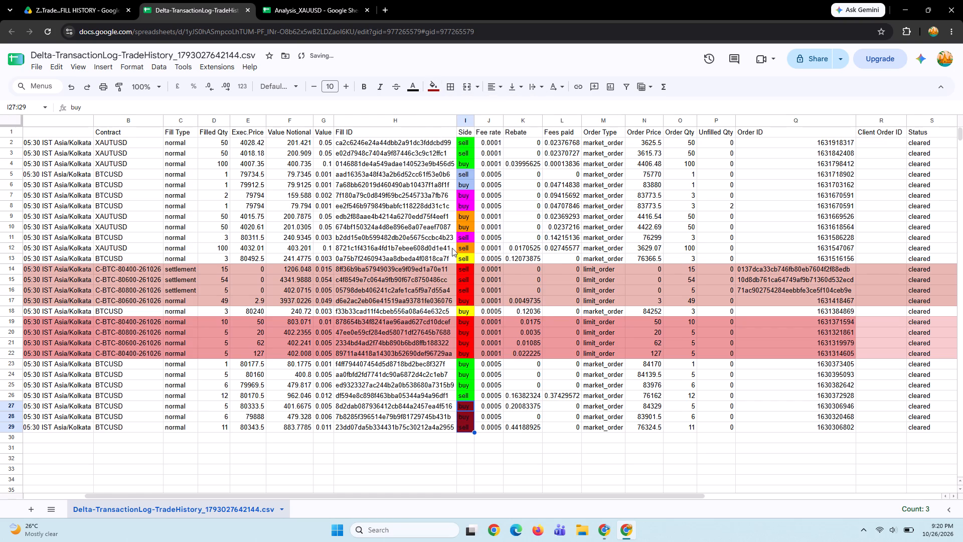
pyautogui.click(472, 440)
pyautogui.click(537, 440)
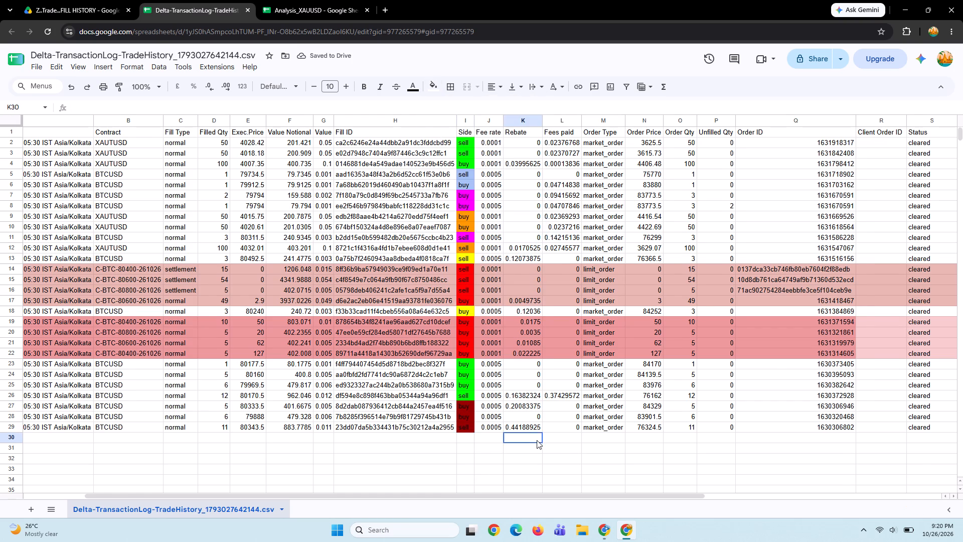
# Replace the tally in the merged cell T2:T29 beside the Status column with "8 Trades".
pyautogui.hscroll(-4, 537, 440)
pyautogui.click(663, 427)
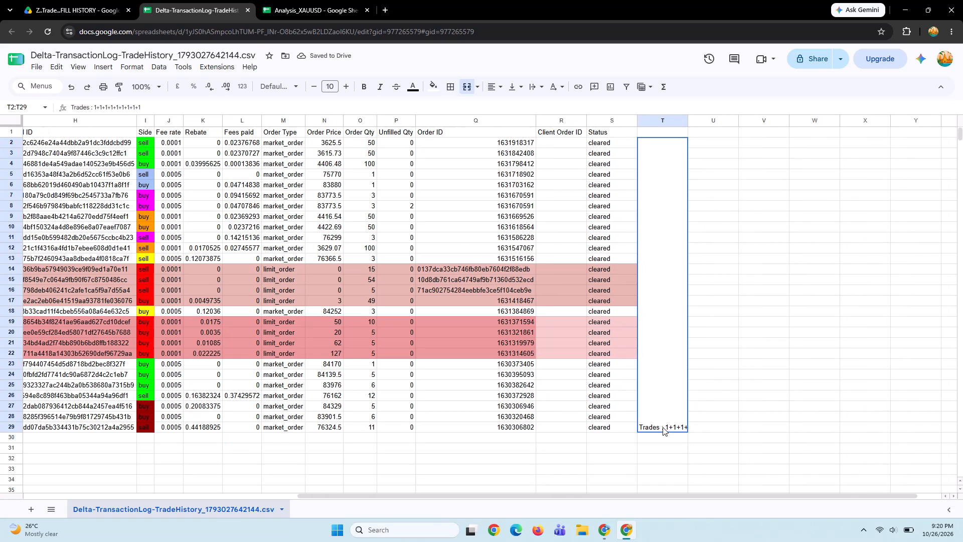
pyautogui.press('BackSpace')
pyautogui.press('BackSpace')
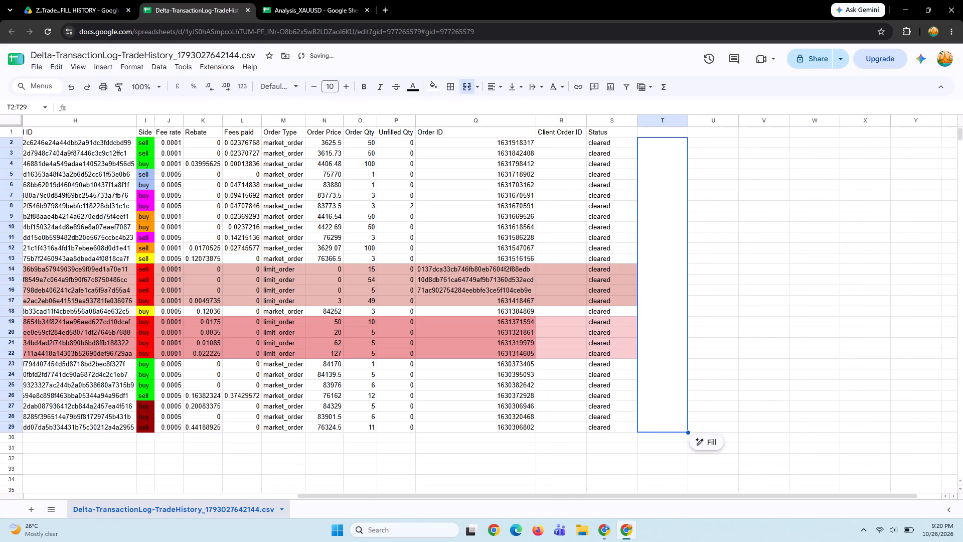
pyautogui.write('8')
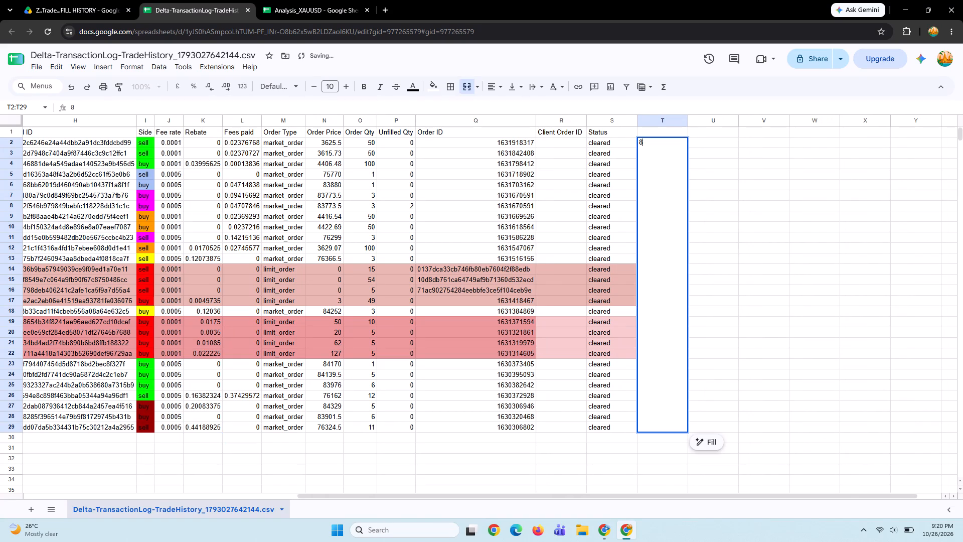
pyautogui.press('space')
pyautogui.write('Trades')
# Centre the "8 Trades" text horizontally in the merged cell T2:T29 beside the Status column.
pyautogui.hscroll(1, 720, 358)
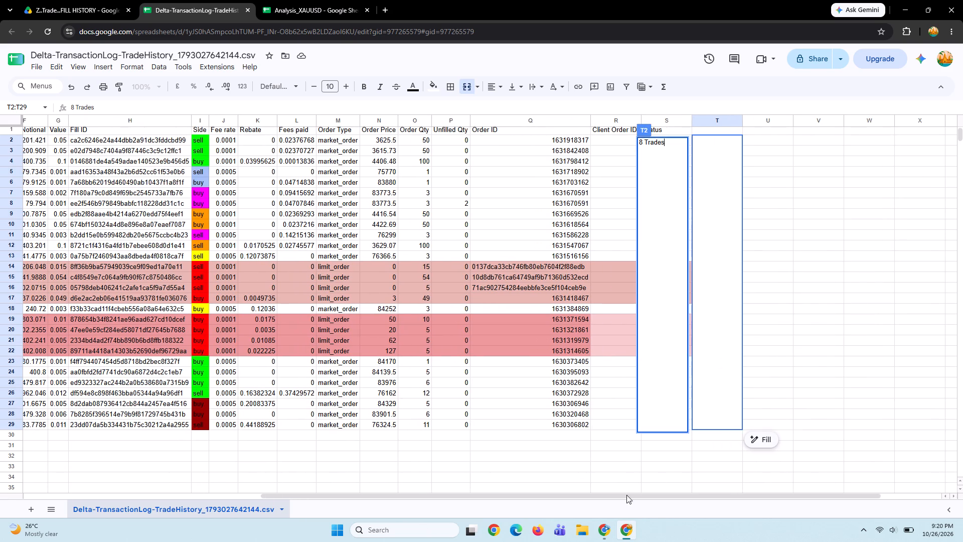
pyautogui.click(619, 496)
pyautogui.click(557, 450)
pyautogui.hscroll(1, 557, 450)
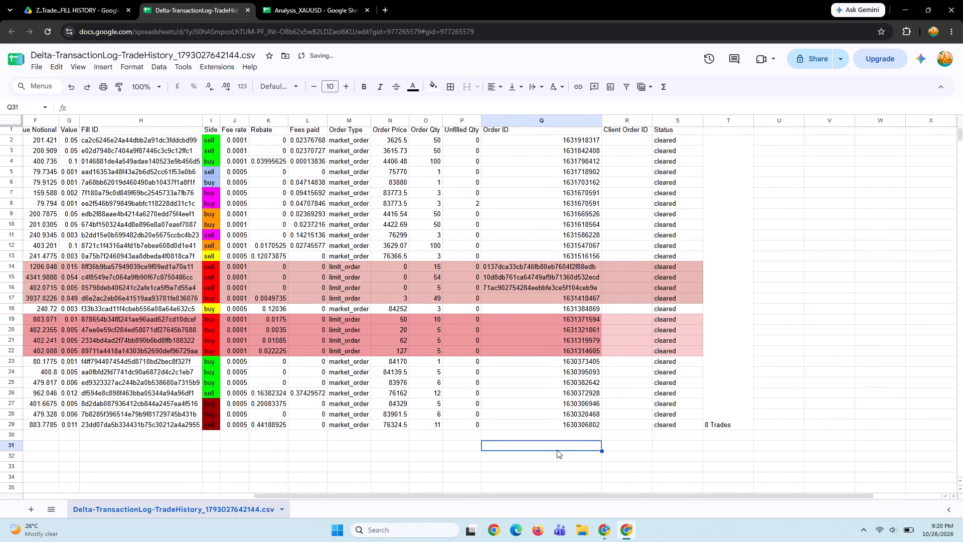
pyautogui.hscroll(1, 557, 450)
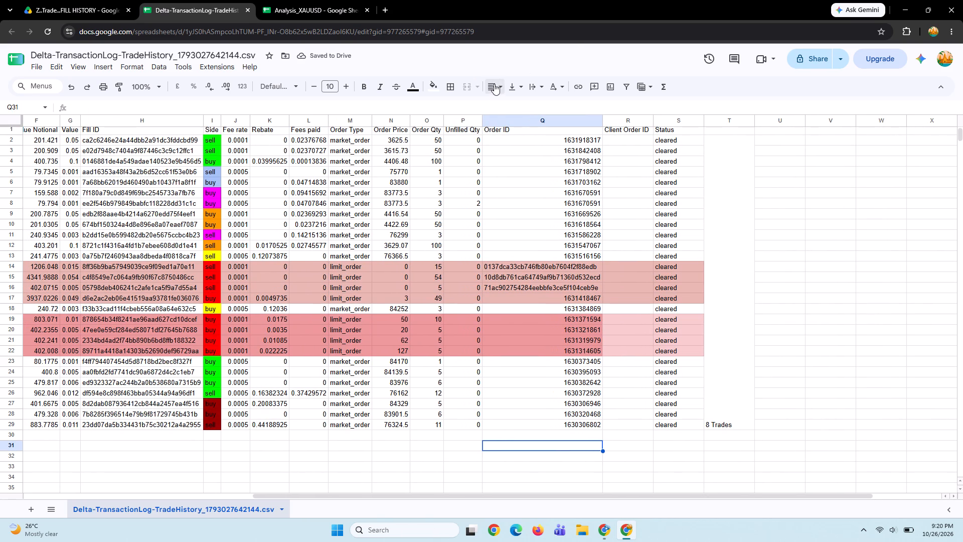
pyautogui.click(493, 84)
pyautogui.click(743, 227)
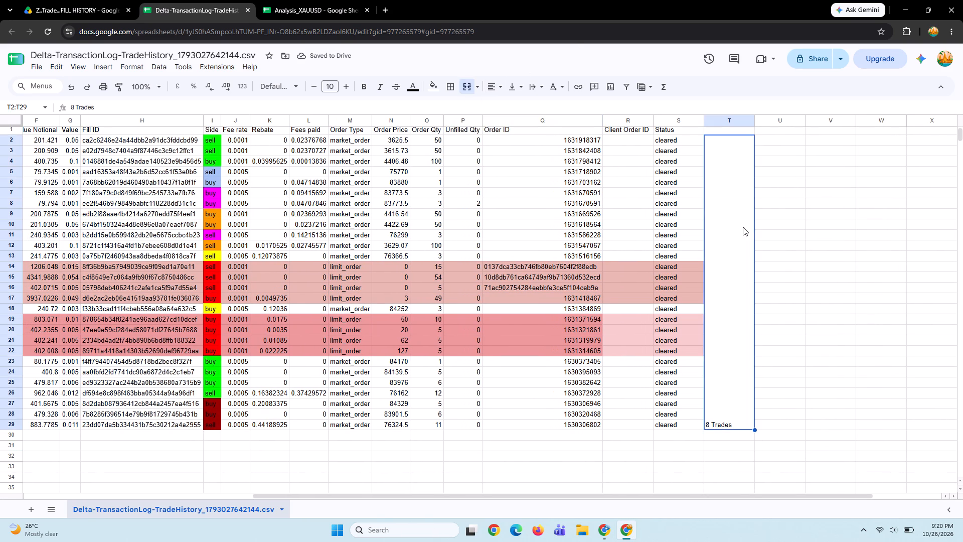
pyautogui.click(489, 89)
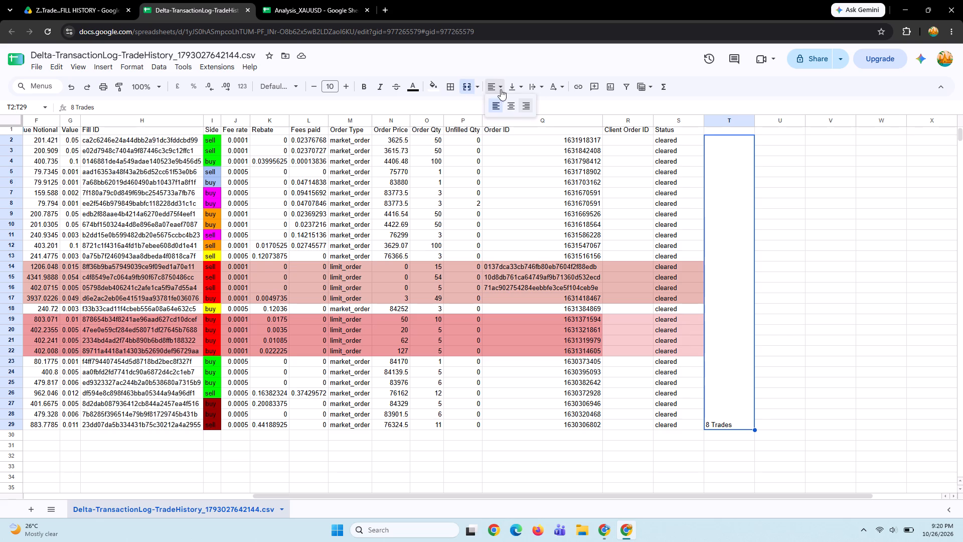
pyautogui.click(512, 103)
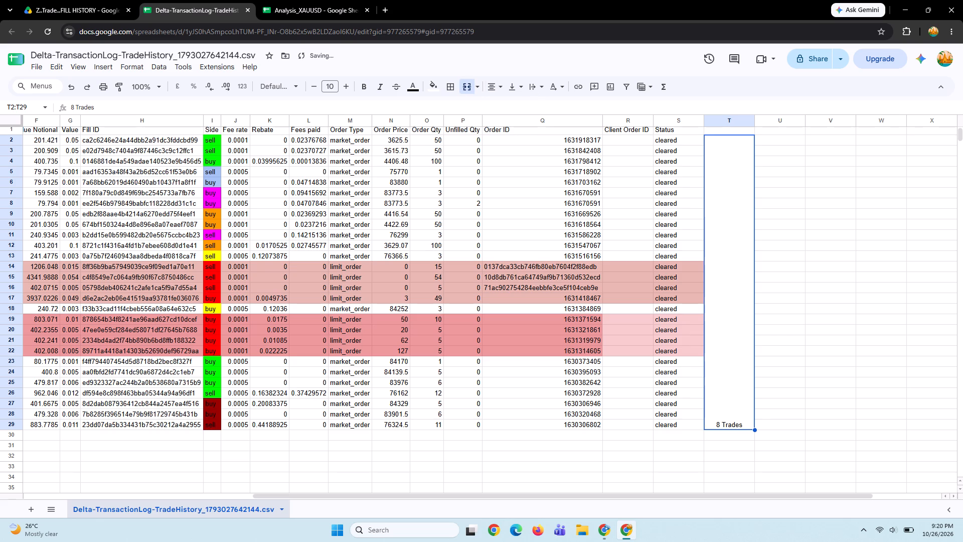
# Switch to the TradingView window to check the XAUUSD chart and the trading live stream against the trade history.
pyautogui.click(593, 531)
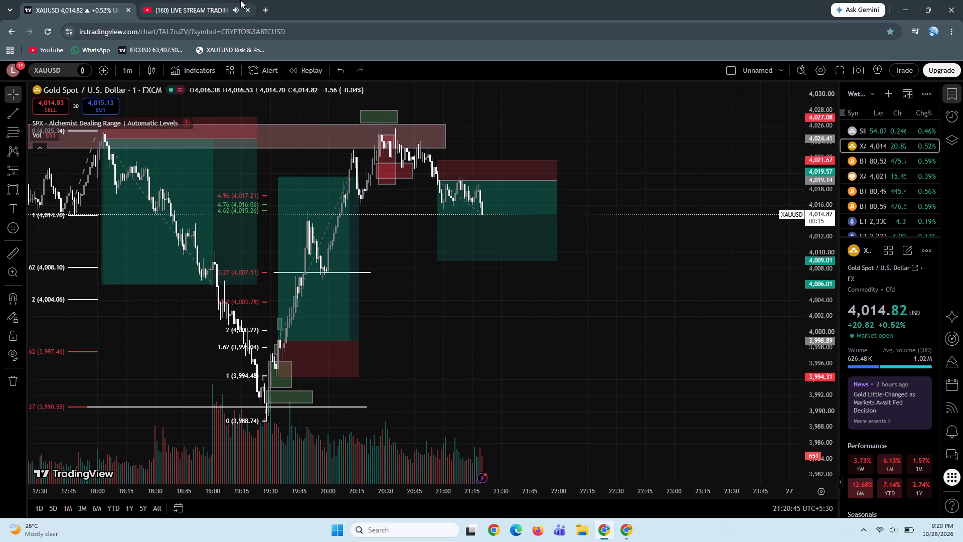
pyautogui.click(188, 0)
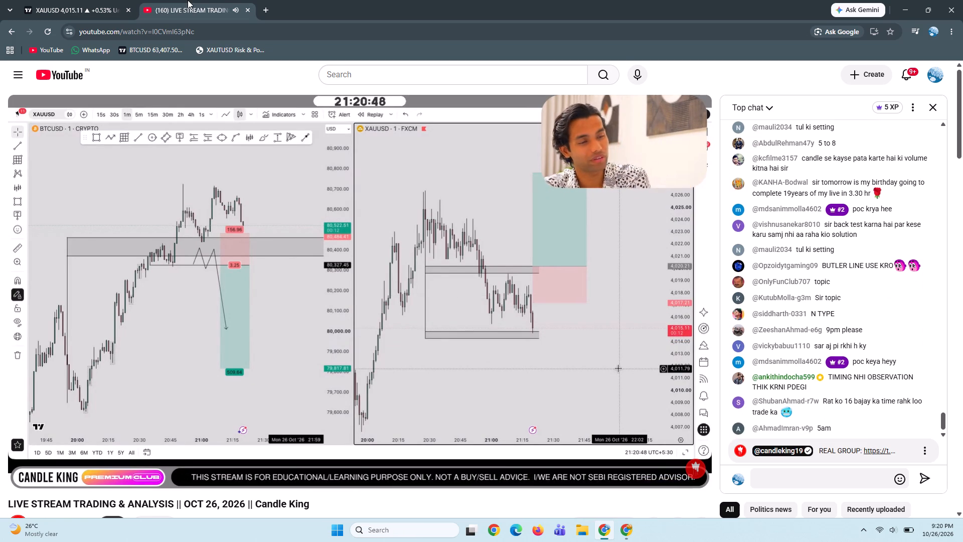
pyautogui.click(67, 10)
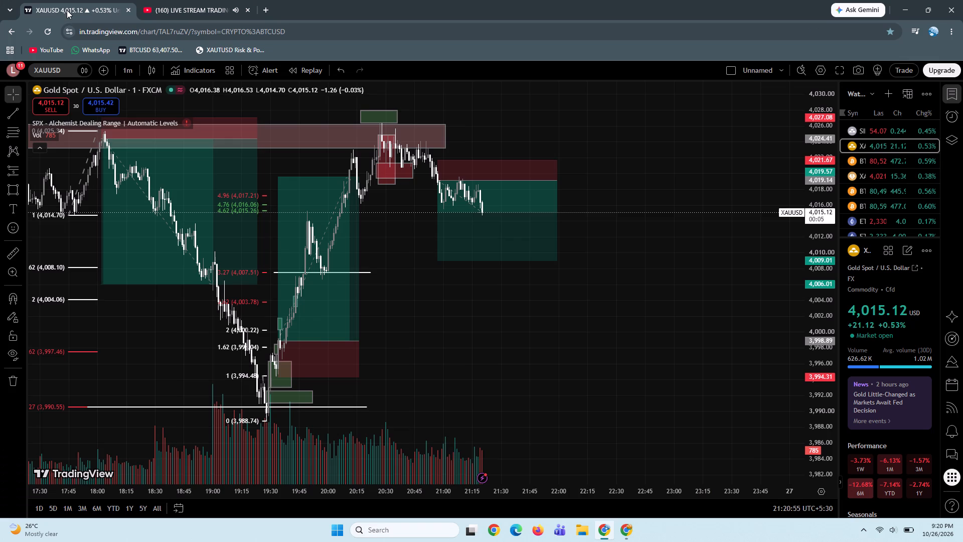
pyautogui.moveTo(408, 331); pyautogui.dragTo(456, 321)
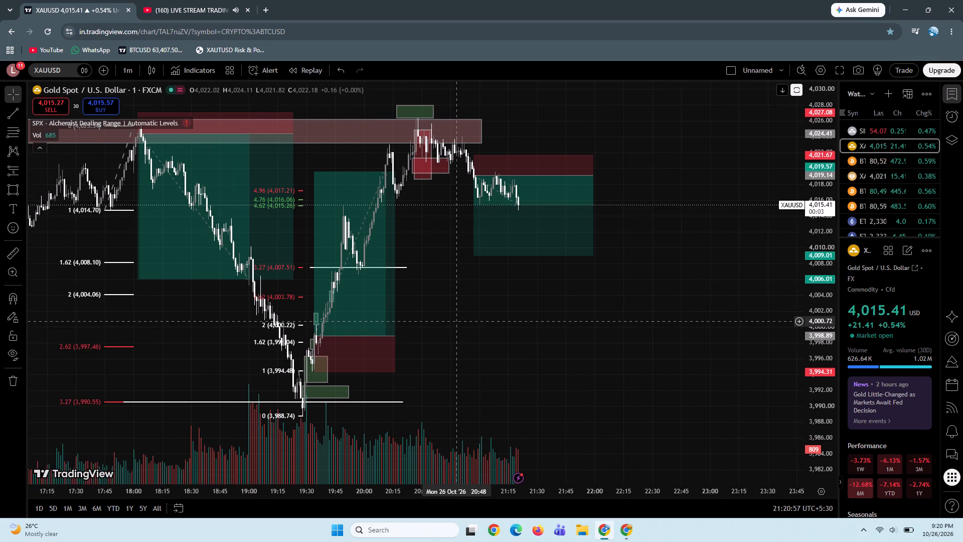
pyautogui.click(636, 541)
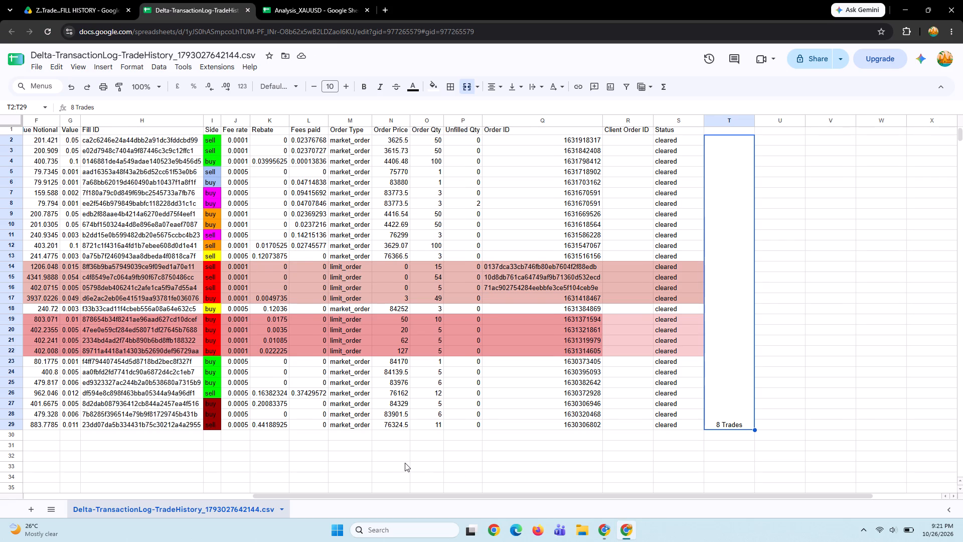
pyautogui.hscroll(9, 405, 463)
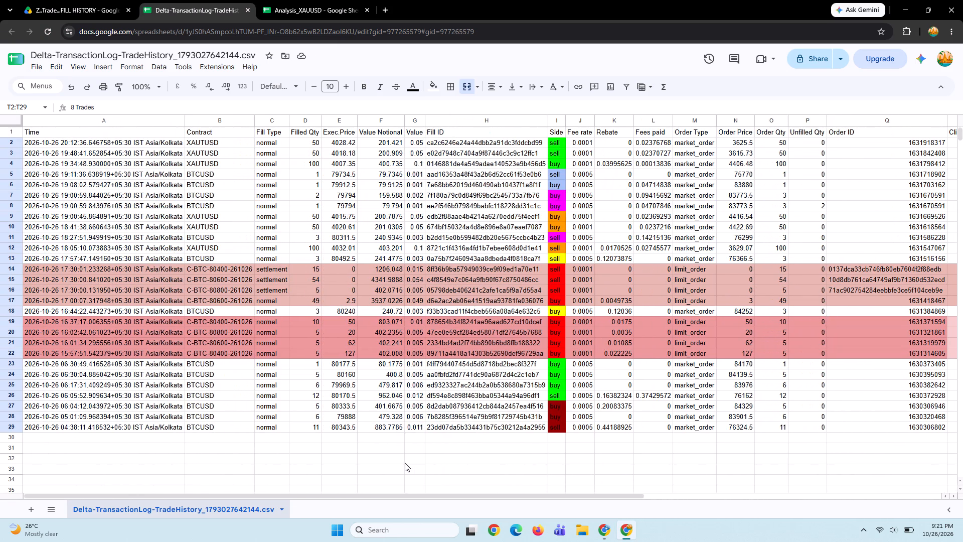
pyautogui.click(604, 538)
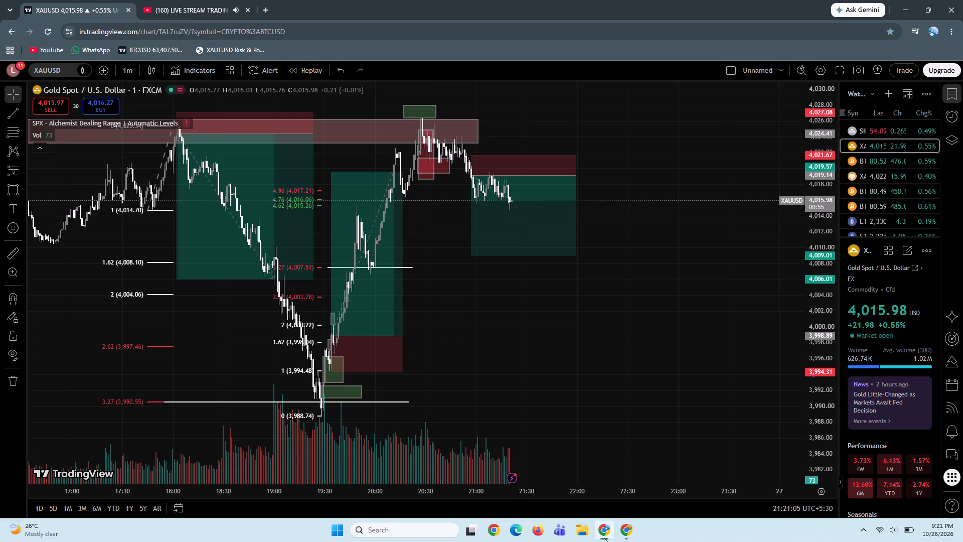
pyautogui.click(633, 536)
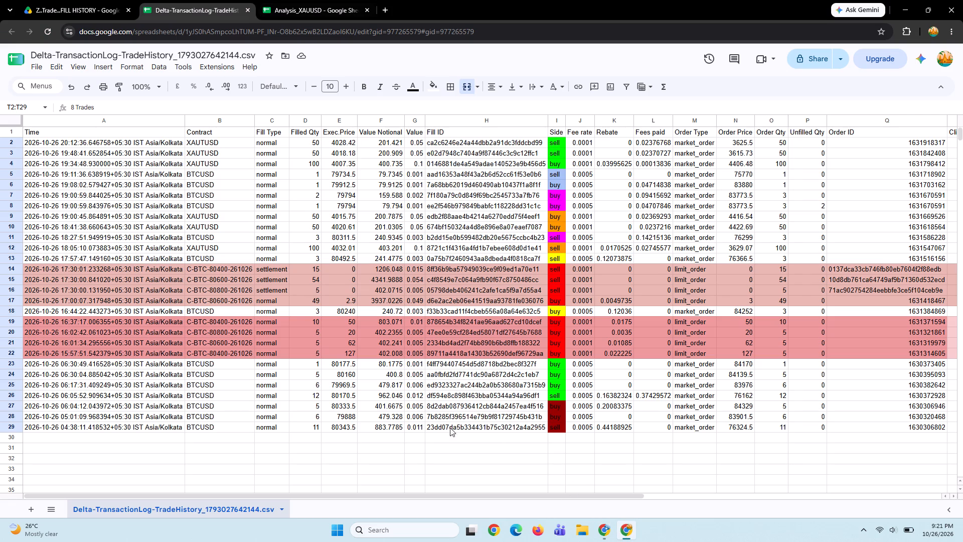
pyautogui.hscroll(4, 343, 435)
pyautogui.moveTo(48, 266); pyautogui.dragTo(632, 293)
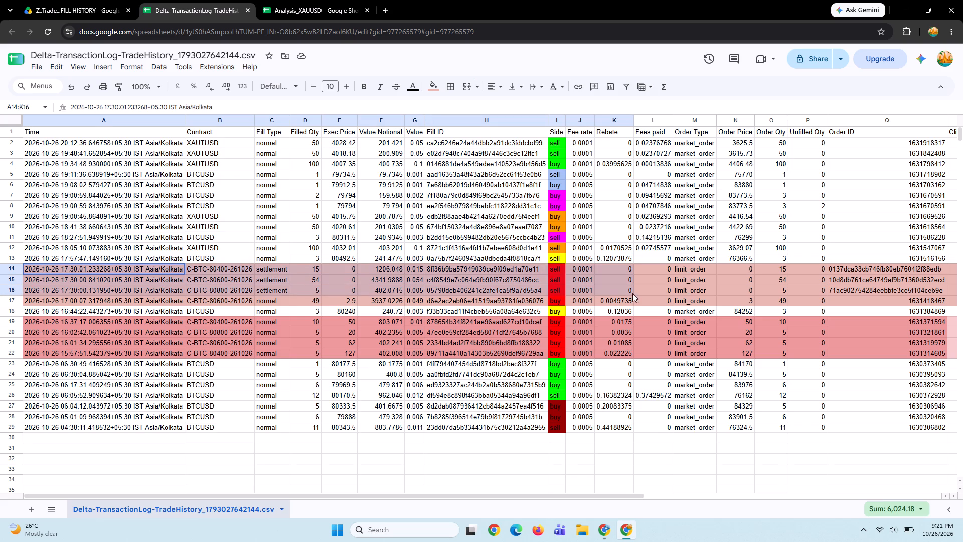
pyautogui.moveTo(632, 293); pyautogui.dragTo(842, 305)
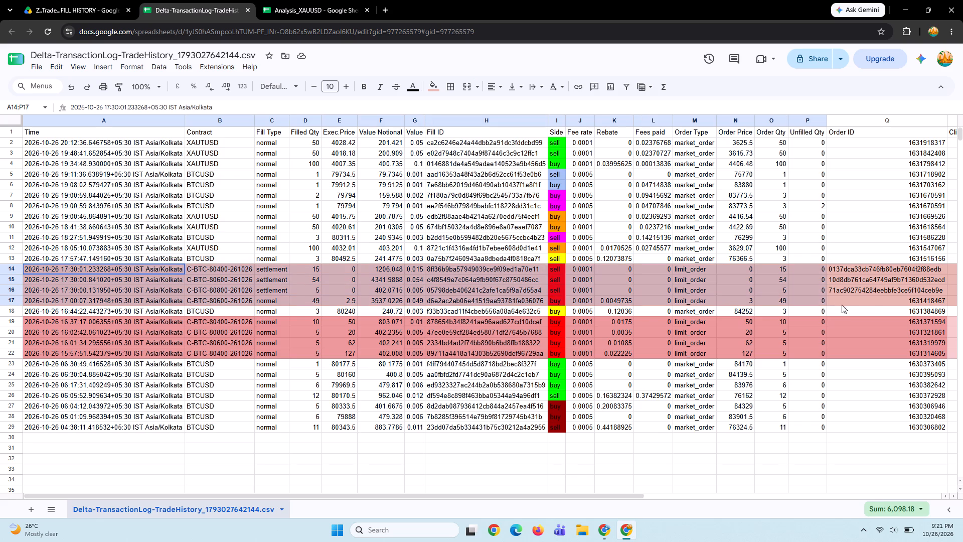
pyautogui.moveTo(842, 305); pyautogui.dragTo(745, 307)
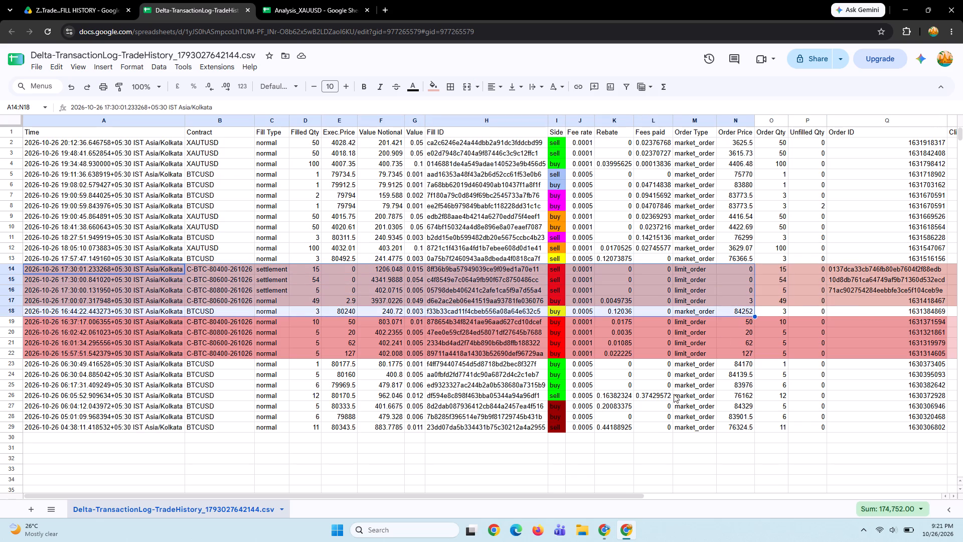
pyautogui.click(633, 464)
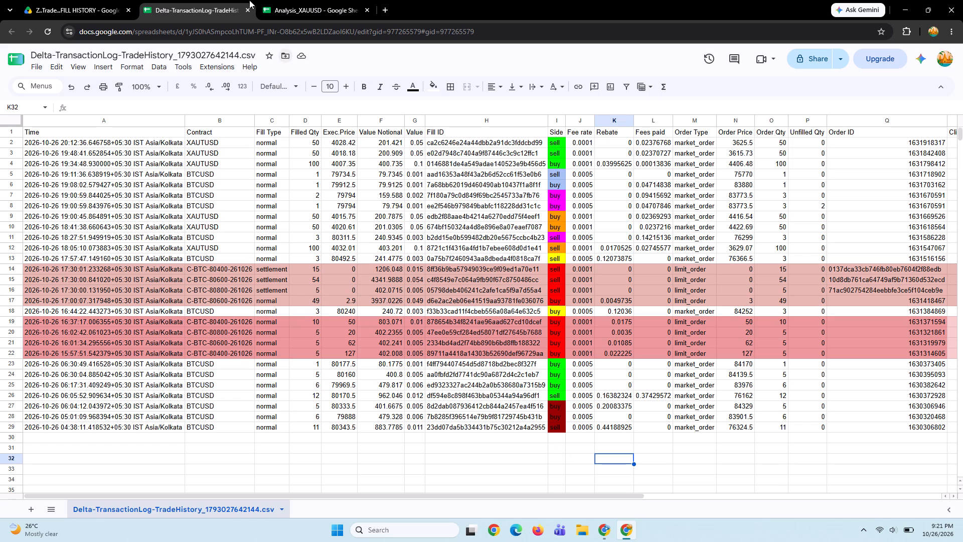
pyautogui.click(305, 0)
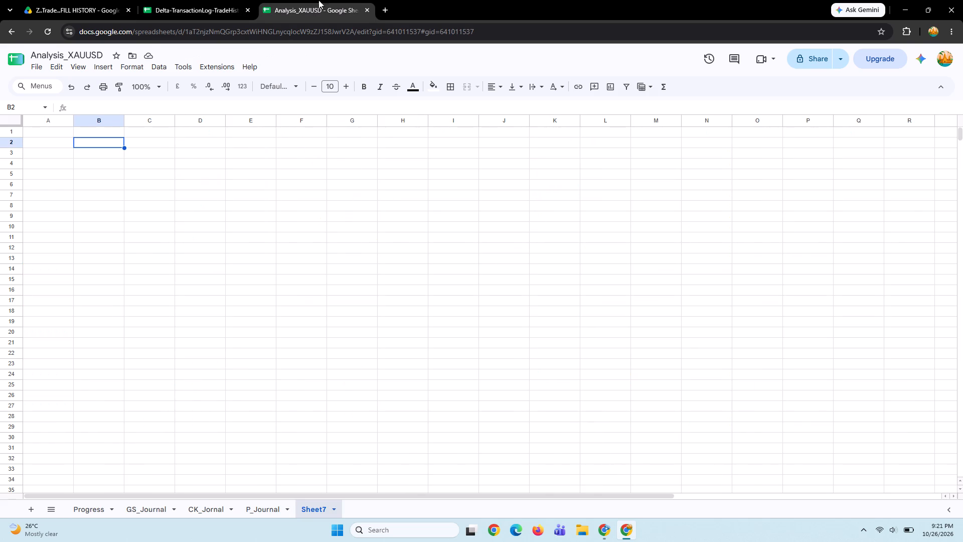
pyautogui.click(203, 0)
# In the Drive folder, rename the trade history file as Delta-TransactionLog-TradeHistory_26/10/2026.csv.
pyautogui.click(63, 8)
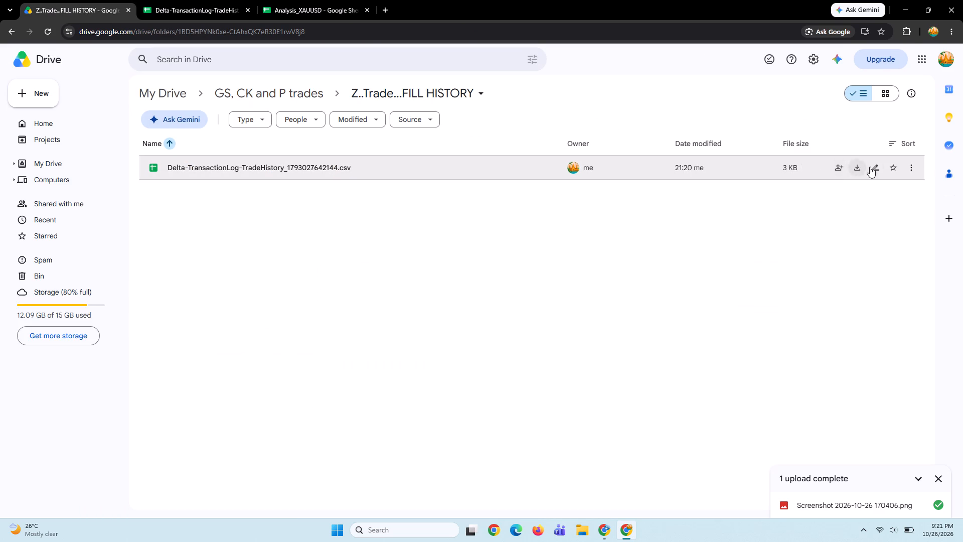
pyautogui.click(874, 169)
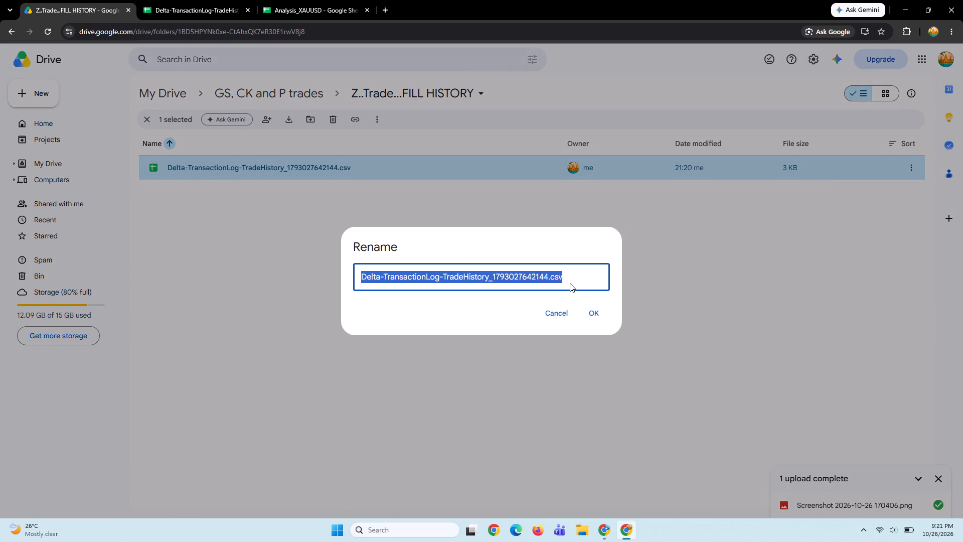
pyautogui.click(570, 282)
pyautogui.moveTo(547, 277); pyautogui.dragTo(353, 277)
pyautogui.moveTo(353, 277); pyautogui.dragTo(492, 266)
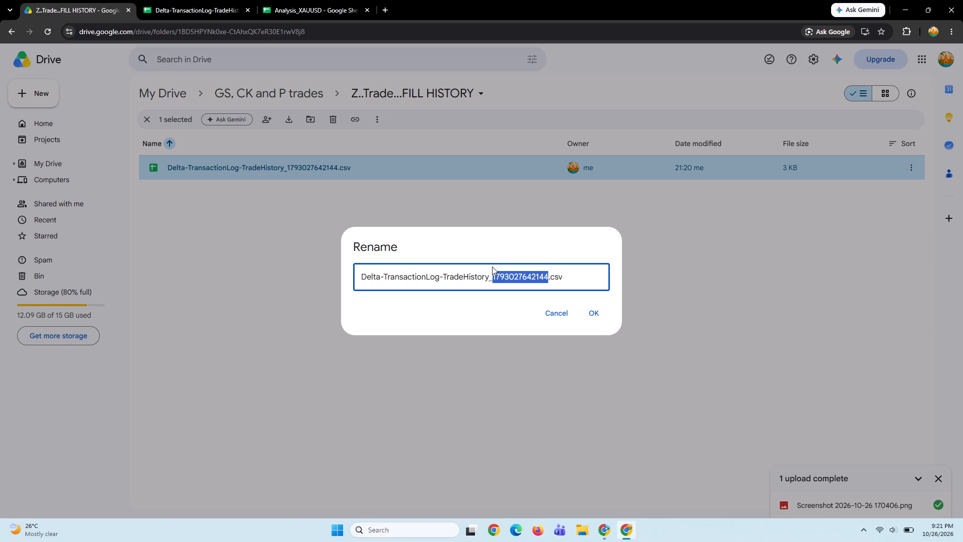
pyautogui.moveTo(492, 266); pyautogui.dragTo(491, 266)
pyautogui.write('26')
pyautogui.press('/')
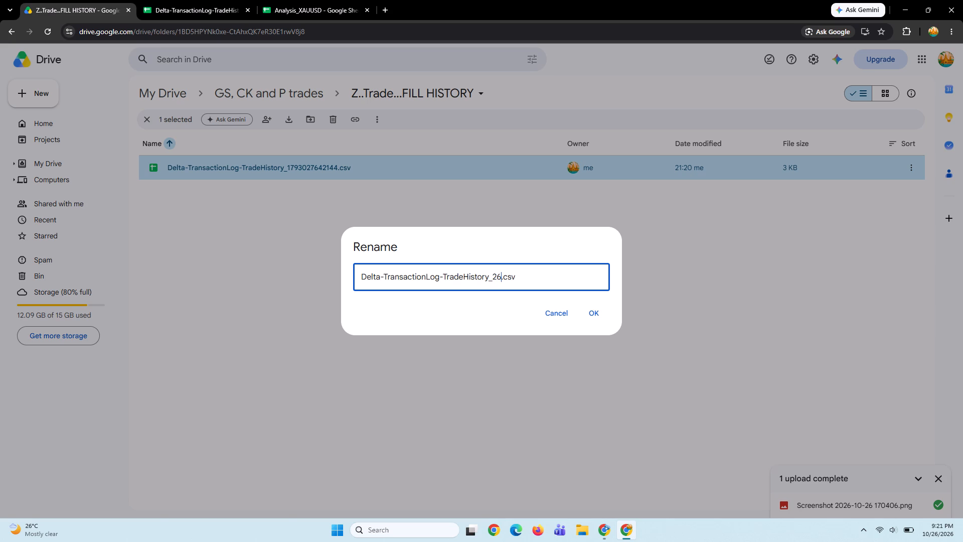
pyautogui.write('10')
pyautogui.press('/')
pyautogui.write('2026')
pyautogui.press('Return')
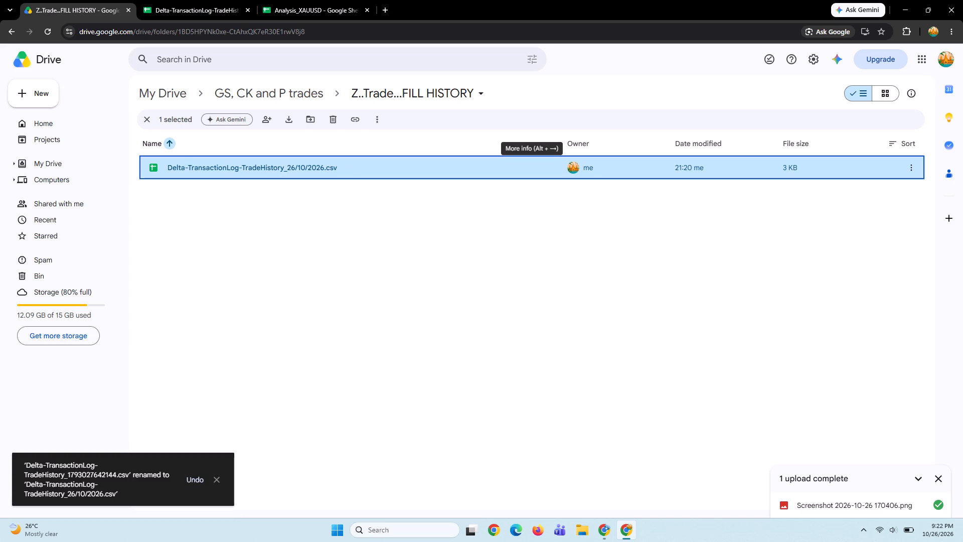
pyautogui.click(462, 300)
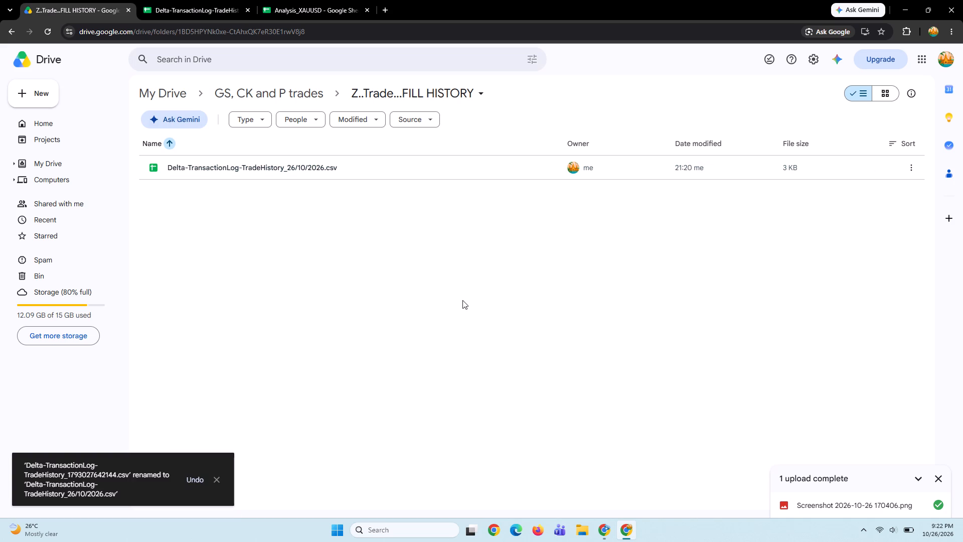
# Review the renamed trade history sheet, from the coloured Side cells across to the trade tally in column T.
pyautogui.click(192, 0)
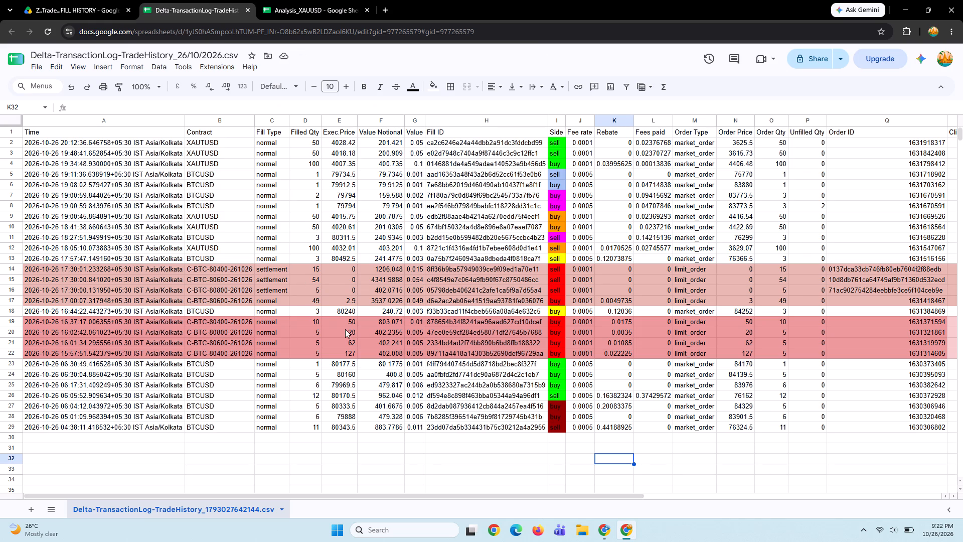
pyautogui.click(581, 440)
pyautogui.scroll(1, 581, 440)
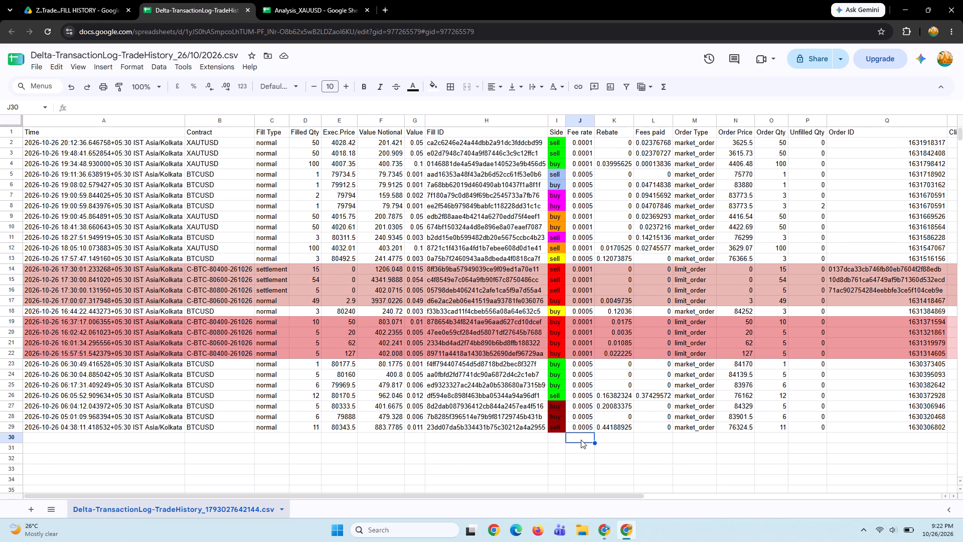
pyautogui.hscroll(-5, 581, 440)
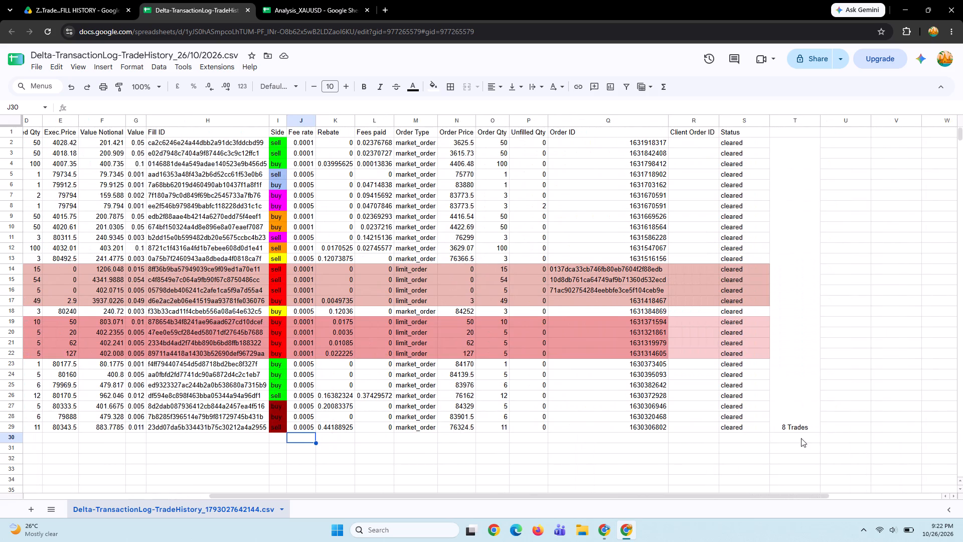
pyautogui.click(796, 423)
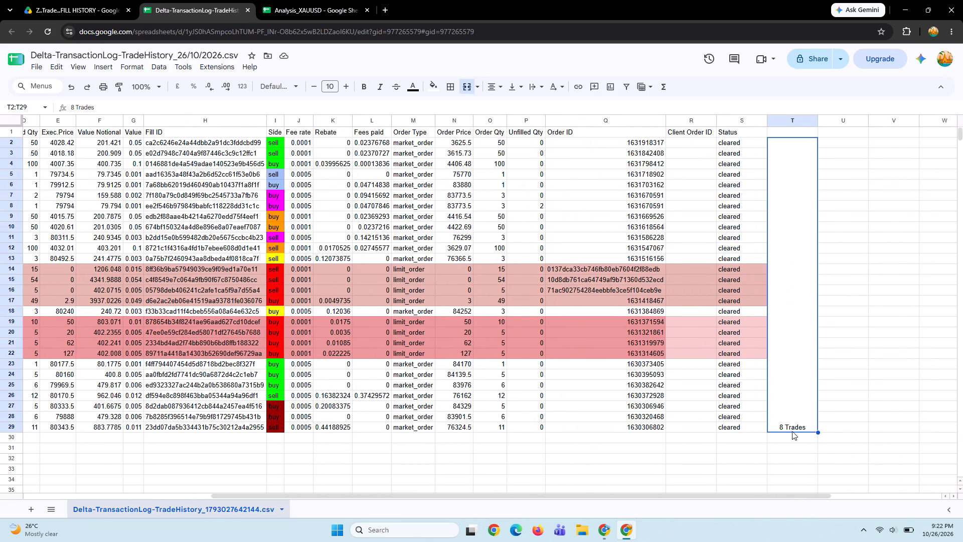
pyautogui.click(789, 133)
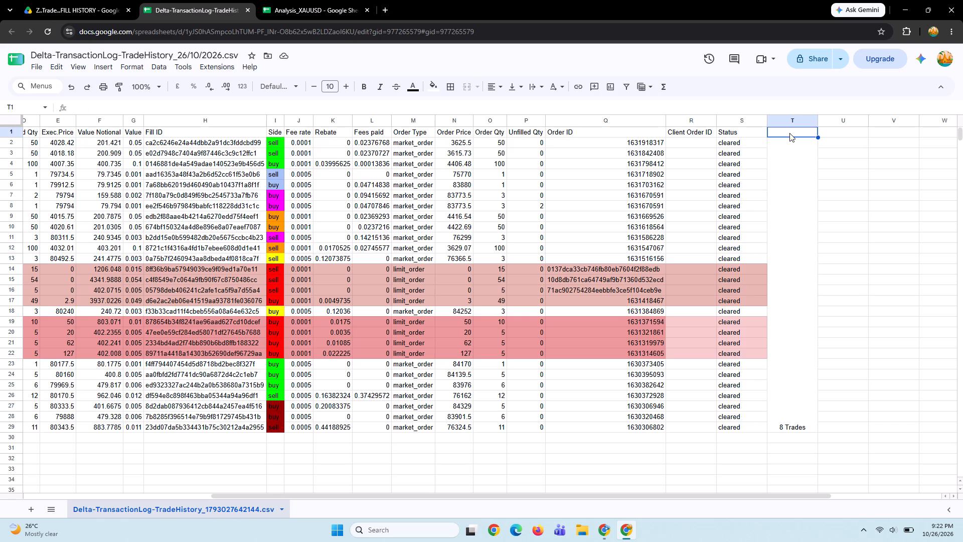
pyautogui.hscroll(4, 789, 133)
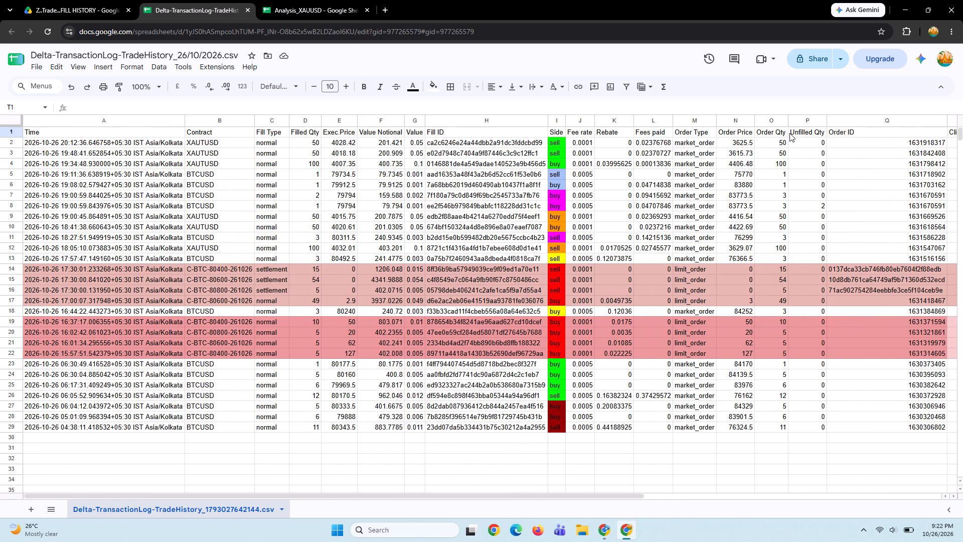
pyautogui.hscroll(2, 789, 133)
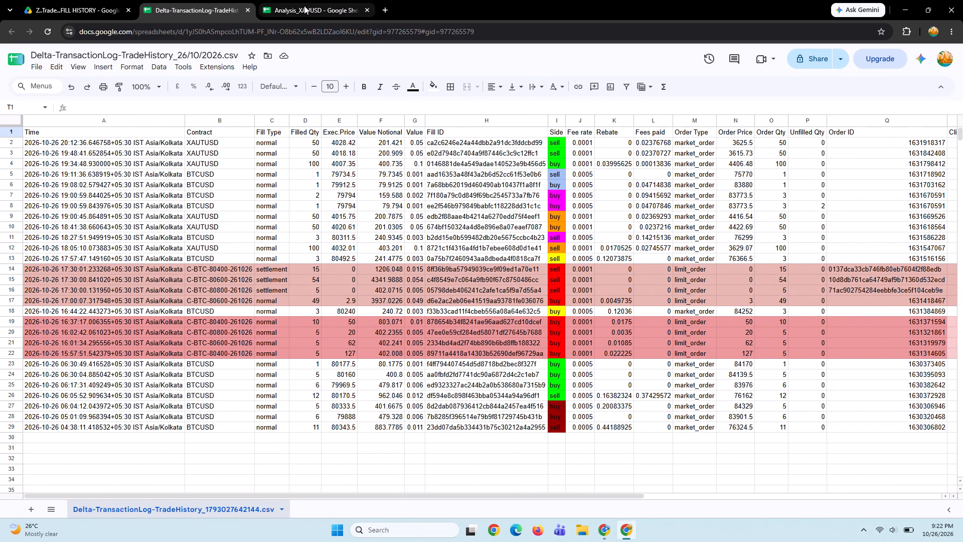
# In the Analysis_XAUUSD workbook, look over the GS_Journal sheet and the trades logged in the P_Journal sheet.
pyautogui.click(304, 6)
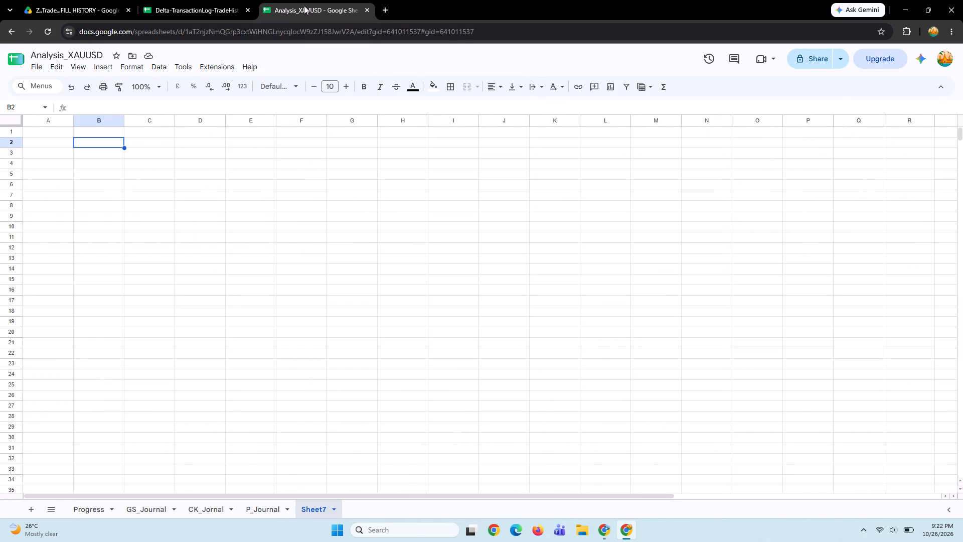
pyautogui.click(153, 515)
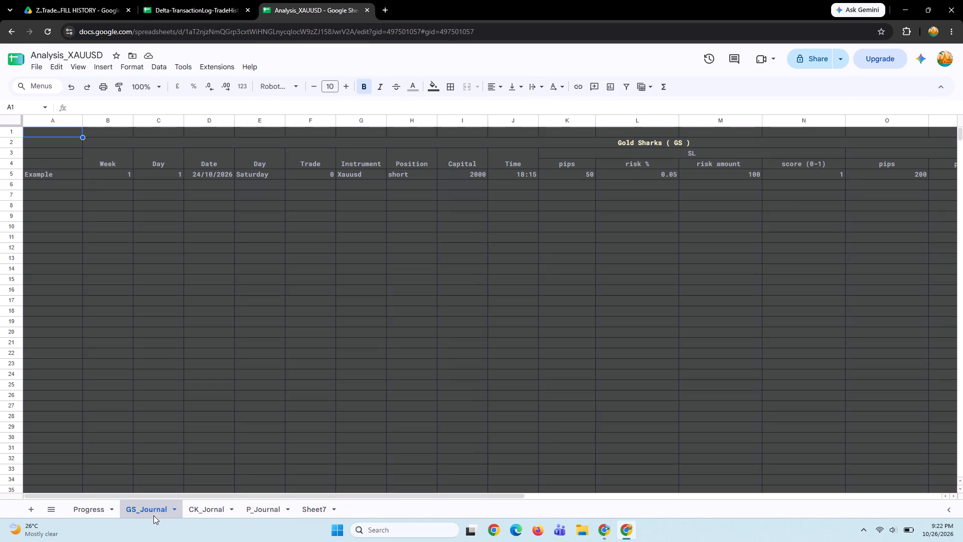
pyautogui.hscroll(2, 271, 356)
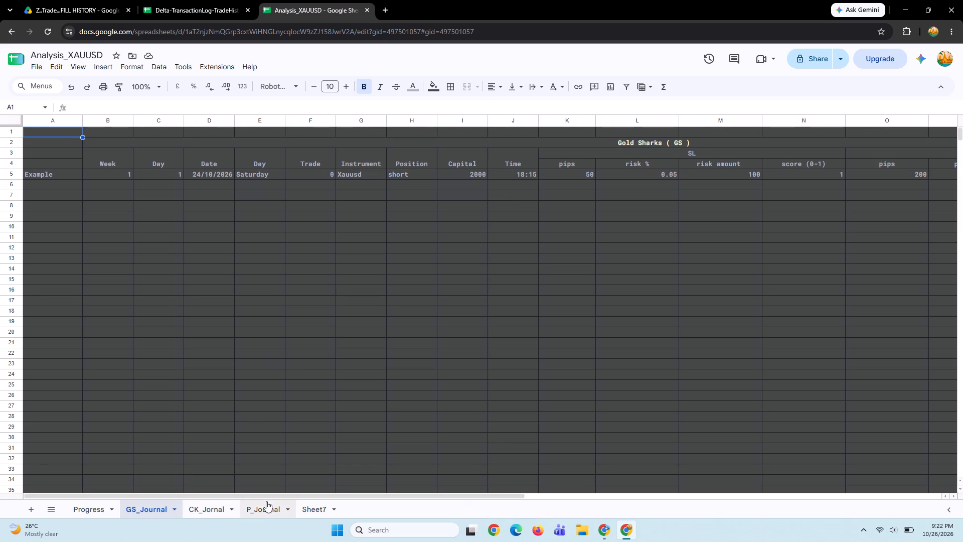
pyautogui.click(260, 514)
pyautogui.click(268, 359)
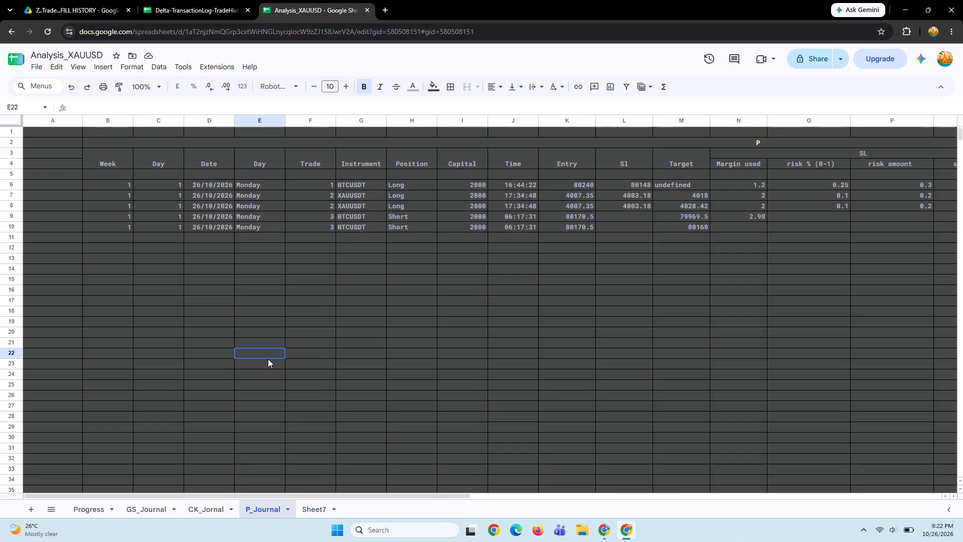
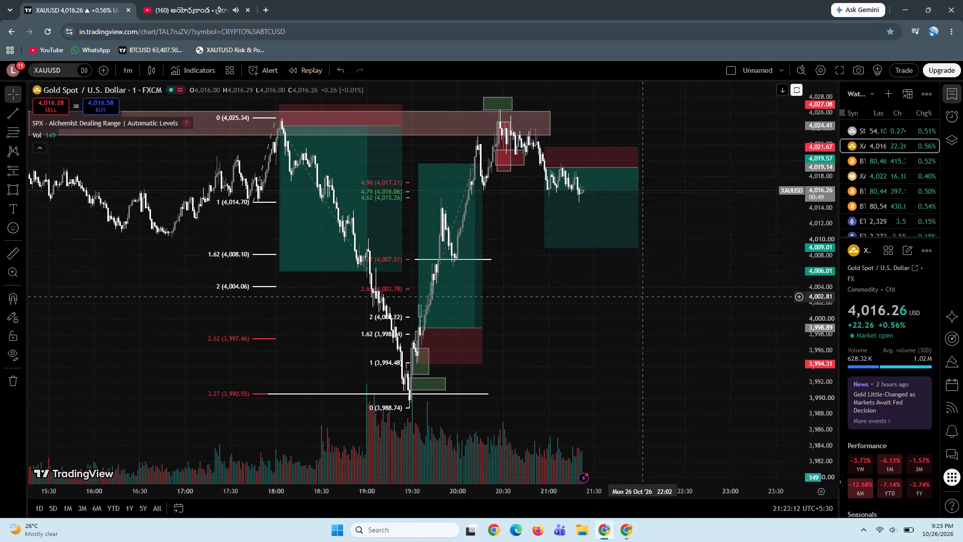
# Examine the recent price action and the latest short position on the one-minute XAUUSD chart in TradingView.
pyautogui.click(543, 167)
pyautogui.moveTo(675, 233); pyautogui.dragTo(681, 233)
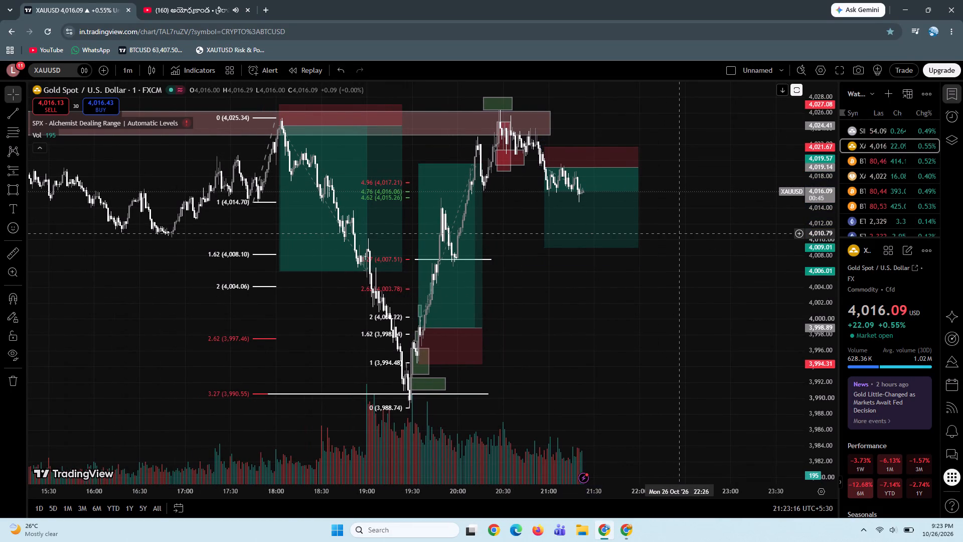
pyautogui.moveTo(681, 233); pyautogui.dragTo(686, 233)
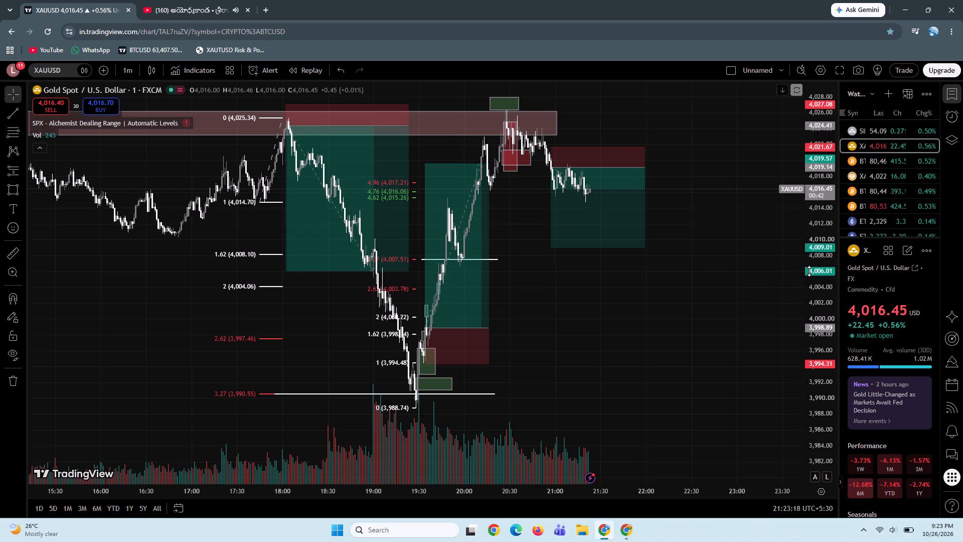
pyautogui.moveTo(826, 272); pyautogui.dragTo(792, 85)
pyautogui.moveTo(686, 104); pyautogui.dragTo(690, 330)
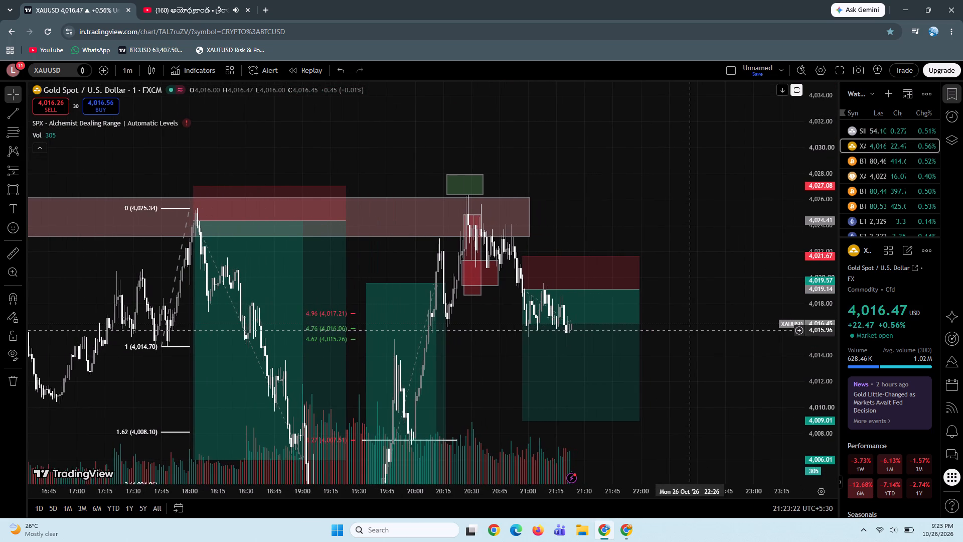
pyautogui.moveTo(829, 329); pyautogui.dragTo(831, 73)
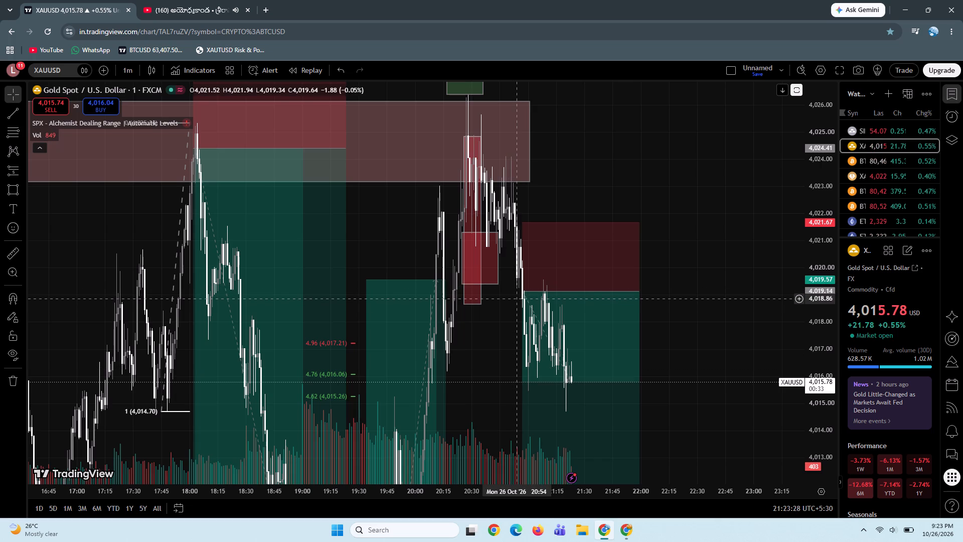
pyautogui.moveTo(814, 152); pyautogui.dragTo(758, 367)
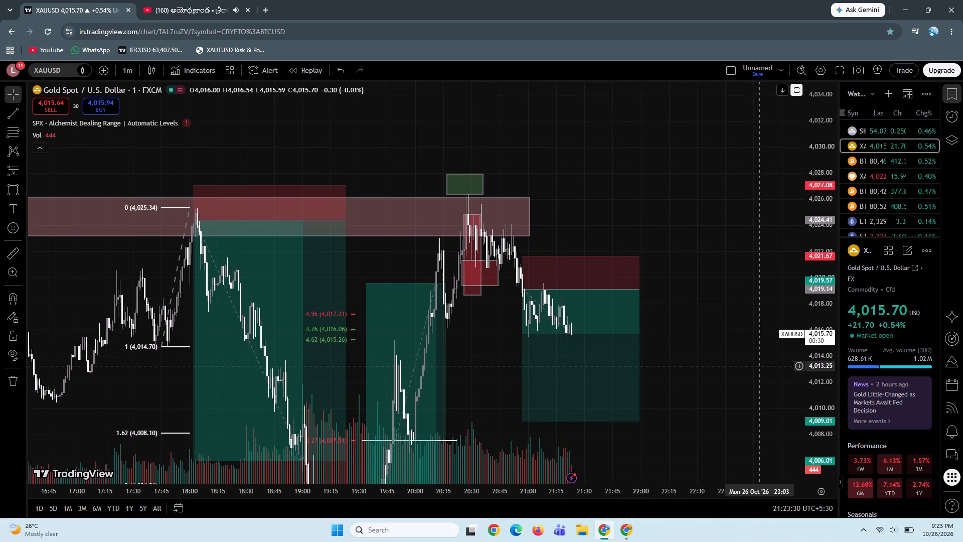
pyautogui.moveTo(702, 381); pyautogui.dragTo(698, 265)
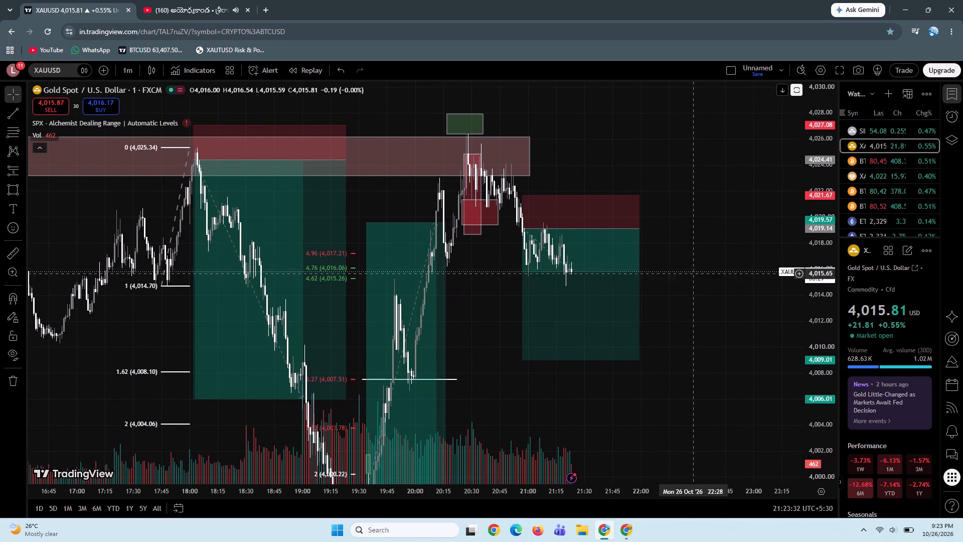
# Switch to the Analysis_XAUUSD workbook and compare the trades in its P_Journal sheet with the Delta trade history sheet.
pyautogui.click(621, 527)
pyautogui.hscroll(5, 483, 351)
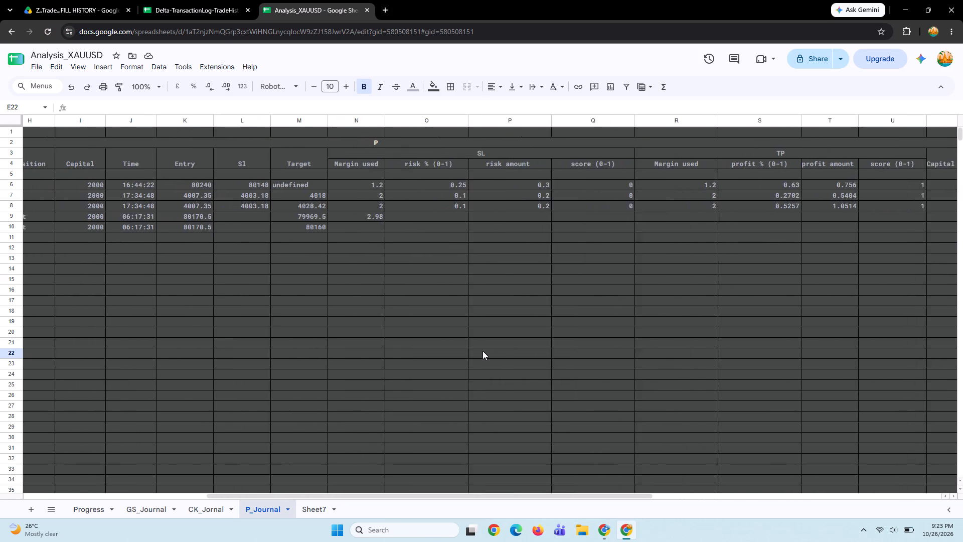
pyautogui.hscroll(4, 483, 351)
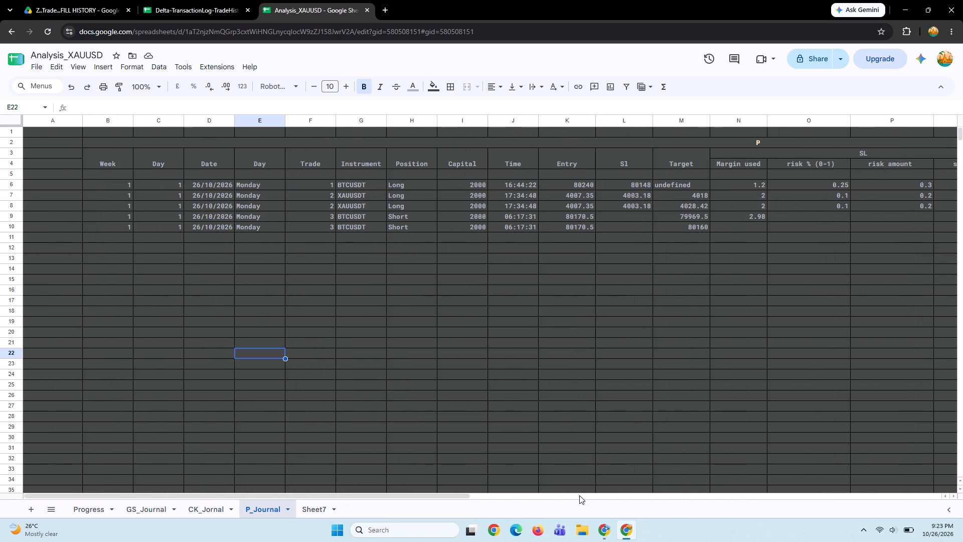
pyautogui.click(604, 529)
pyautogui.click(604, 529)
pyautogui.click(189, 0)
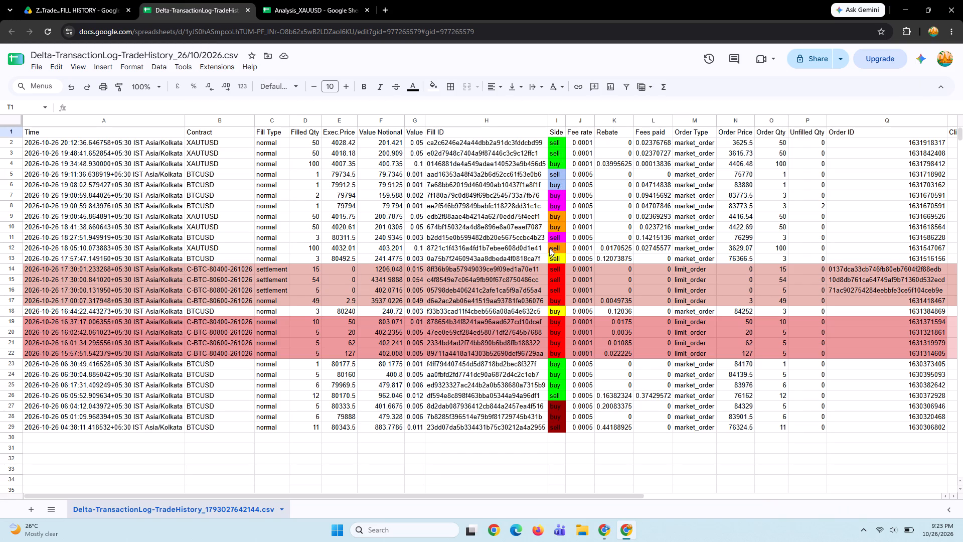
pyautogui.click(305, 19)
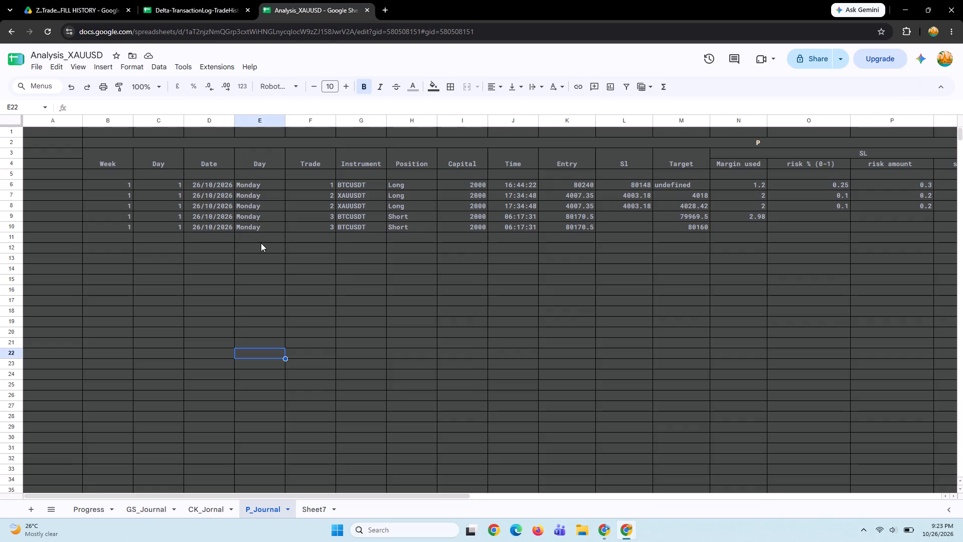
pyautogui.hscroll(3, 210, 253)
pyautogui.scroll(1, 210, 253)
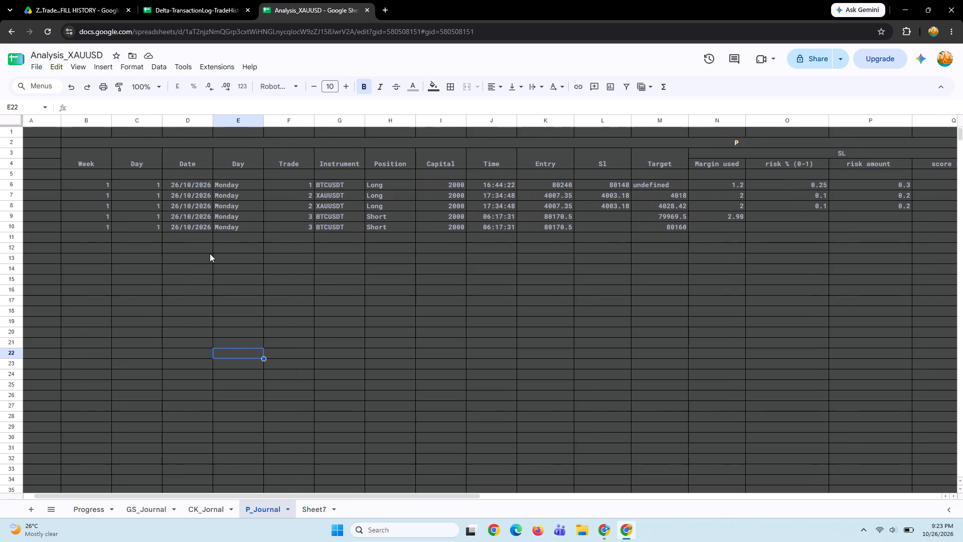
pyautogui.scroll(1, 210, 253)
pyautogui.click(192, 0)
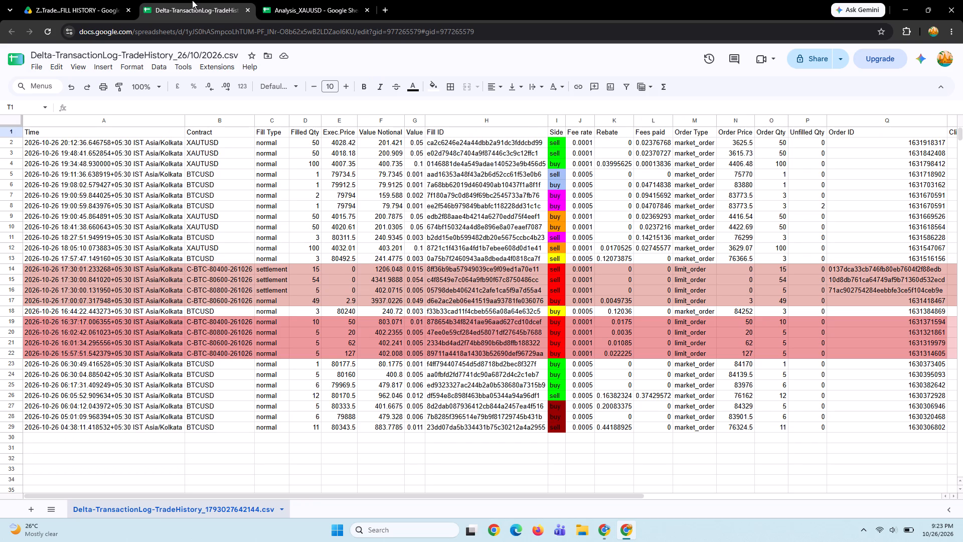
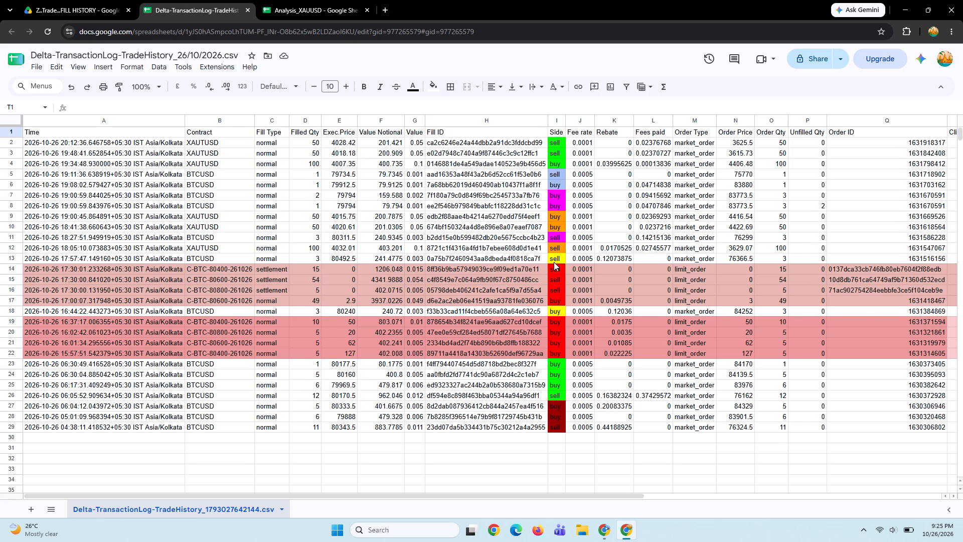
# Add a column header "result" in cell U1 of the Delta trade history sheet.
pyautogui.hscroll(-8, 554, 262)
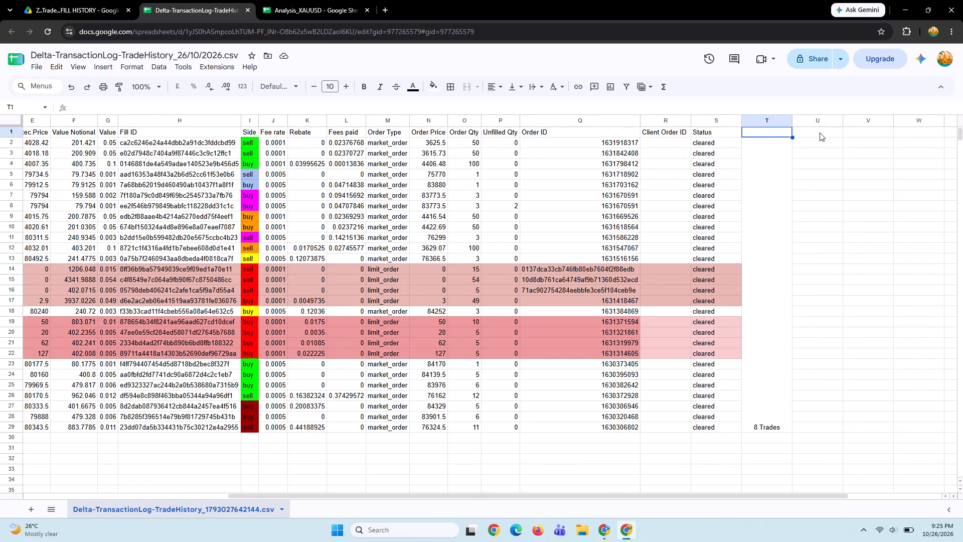
pyautogui.click(818, 129)
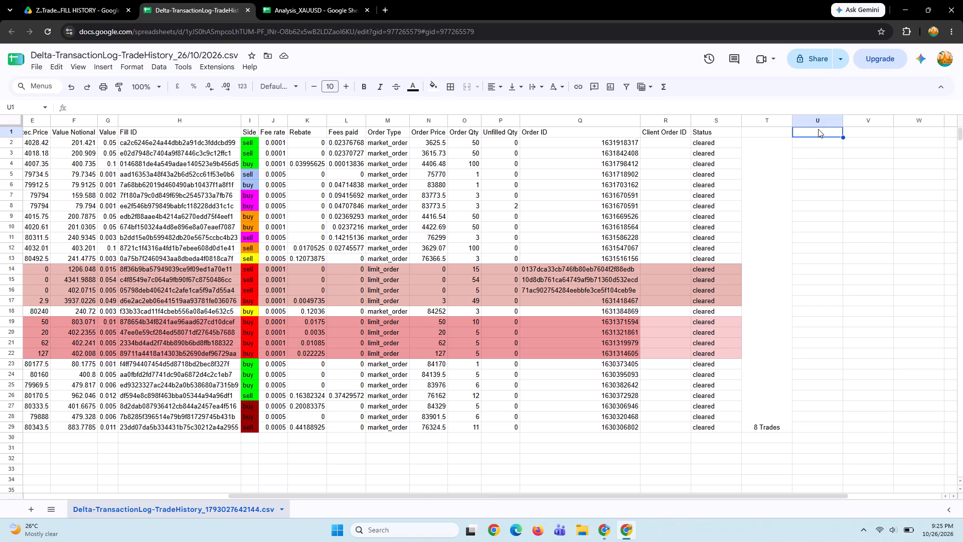
pyautogui.write('res')
pyautogui.write('ult')
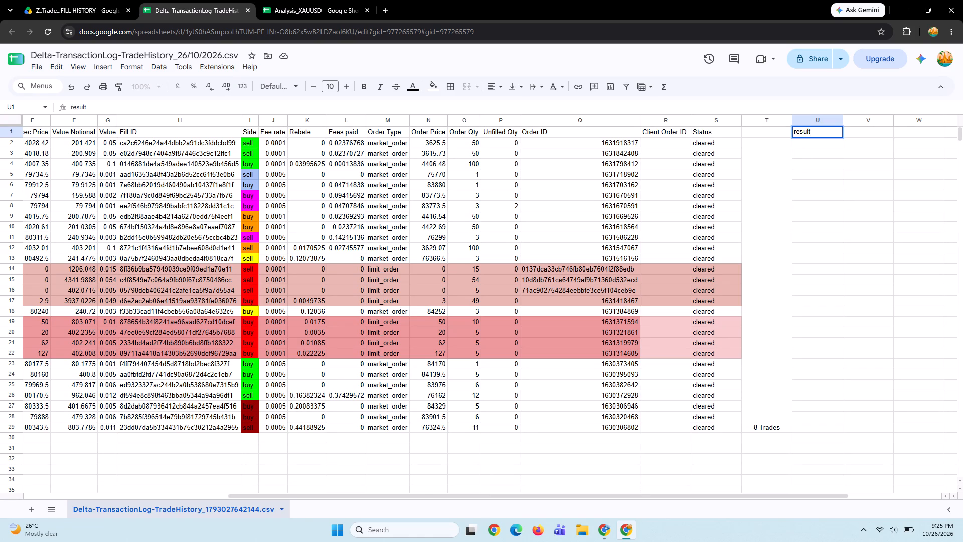
pyautogui.press('Return')
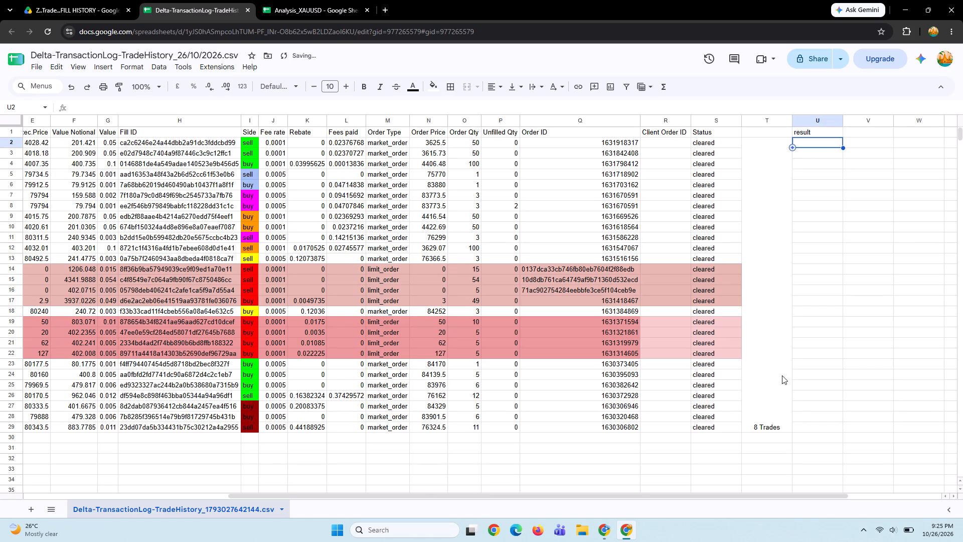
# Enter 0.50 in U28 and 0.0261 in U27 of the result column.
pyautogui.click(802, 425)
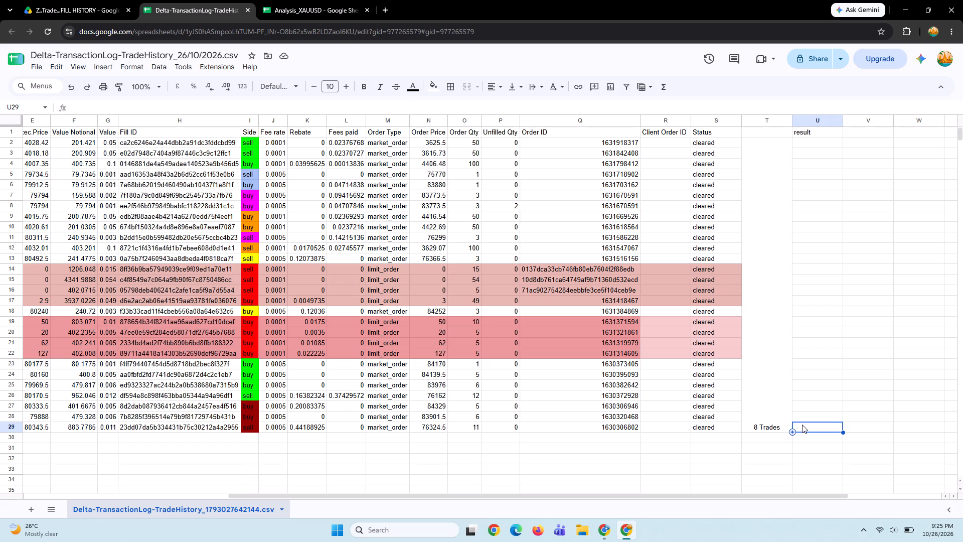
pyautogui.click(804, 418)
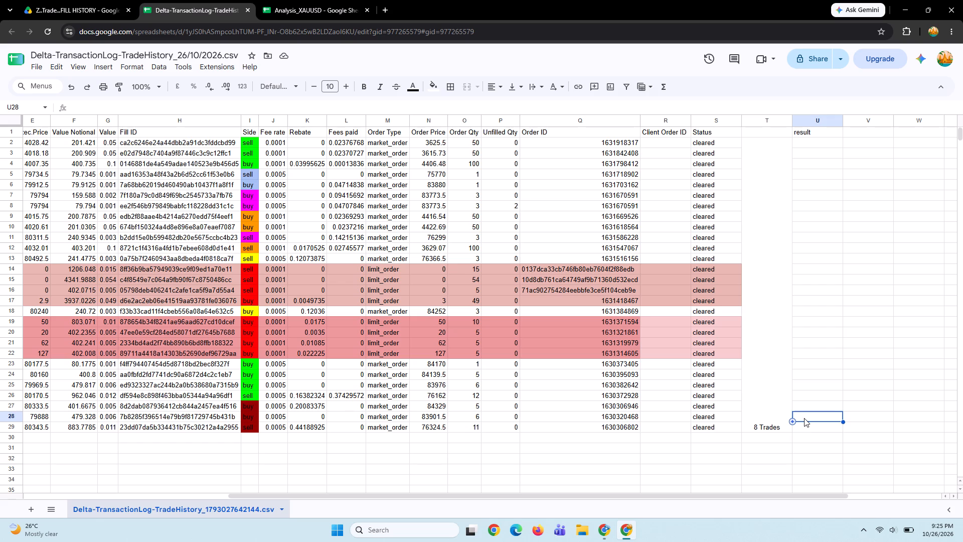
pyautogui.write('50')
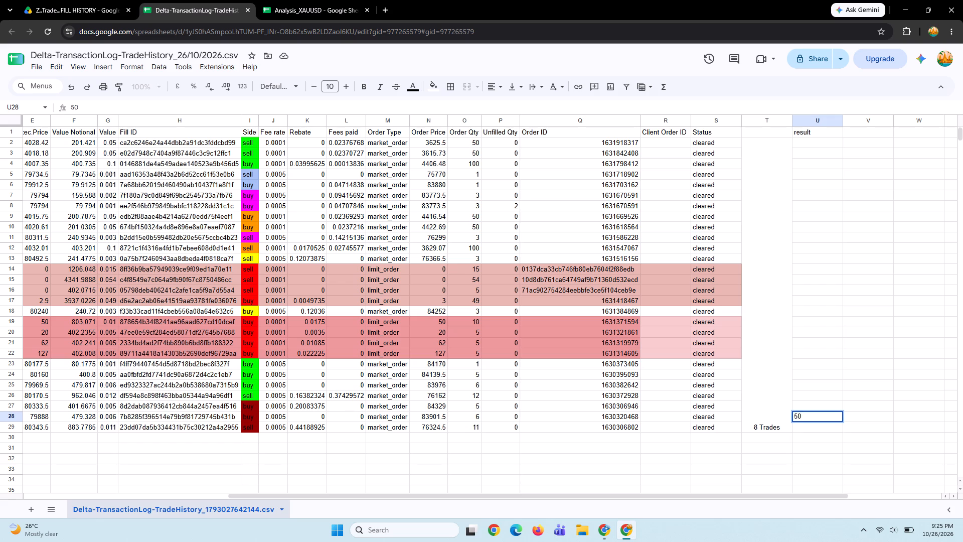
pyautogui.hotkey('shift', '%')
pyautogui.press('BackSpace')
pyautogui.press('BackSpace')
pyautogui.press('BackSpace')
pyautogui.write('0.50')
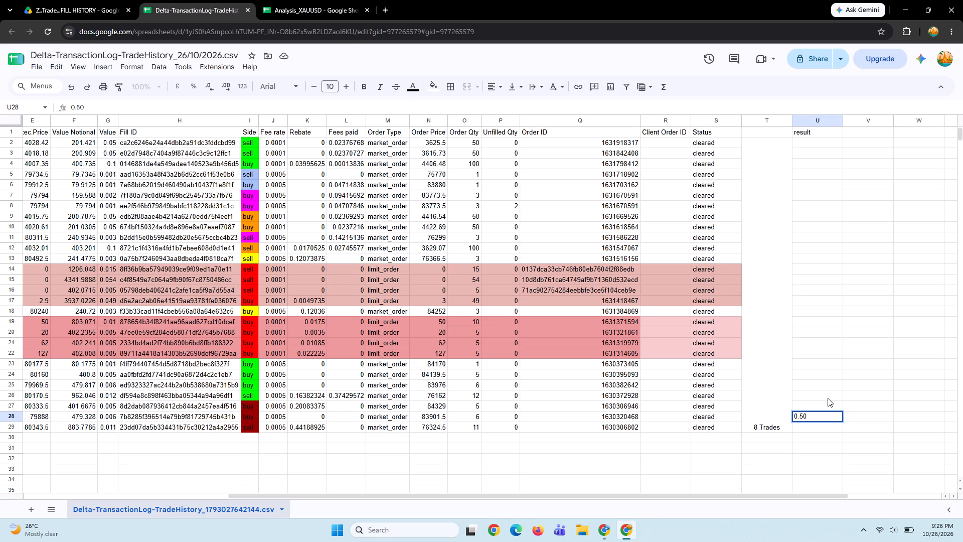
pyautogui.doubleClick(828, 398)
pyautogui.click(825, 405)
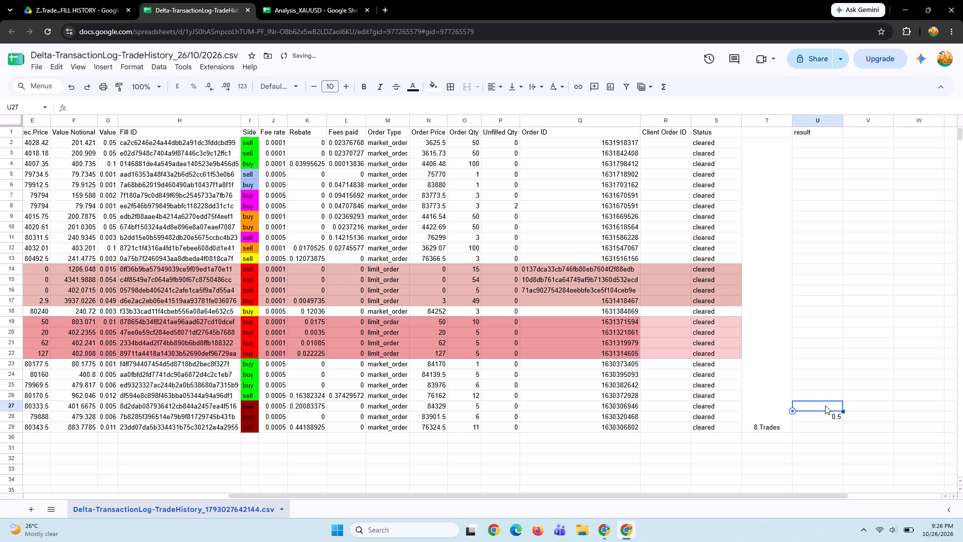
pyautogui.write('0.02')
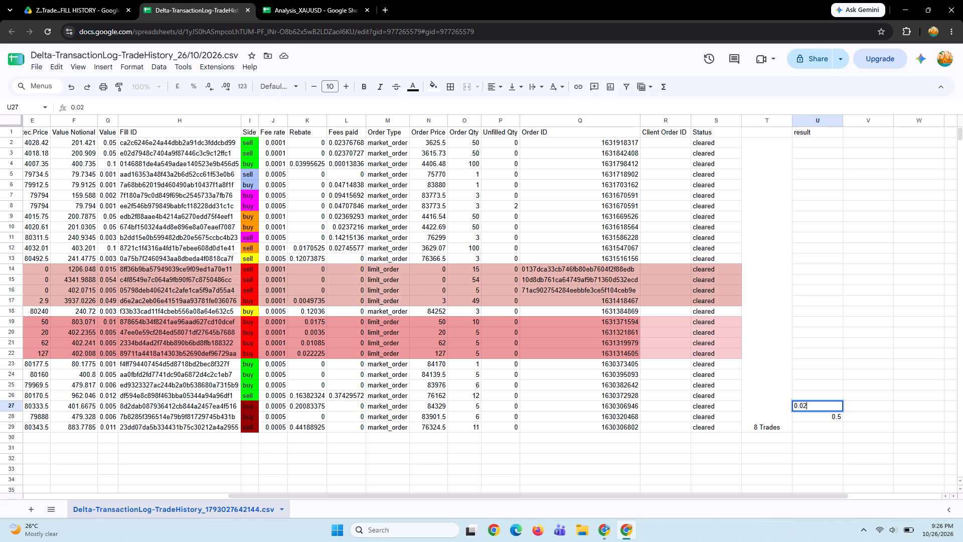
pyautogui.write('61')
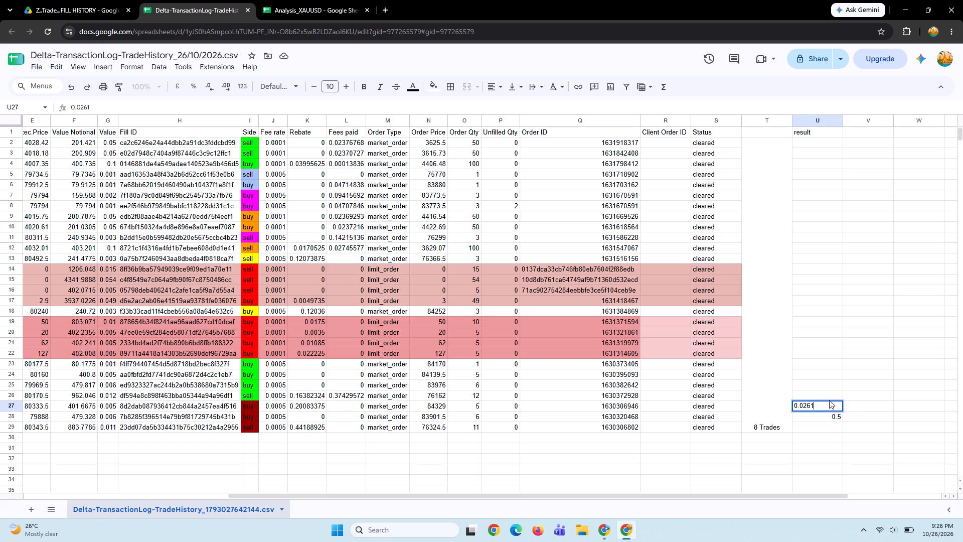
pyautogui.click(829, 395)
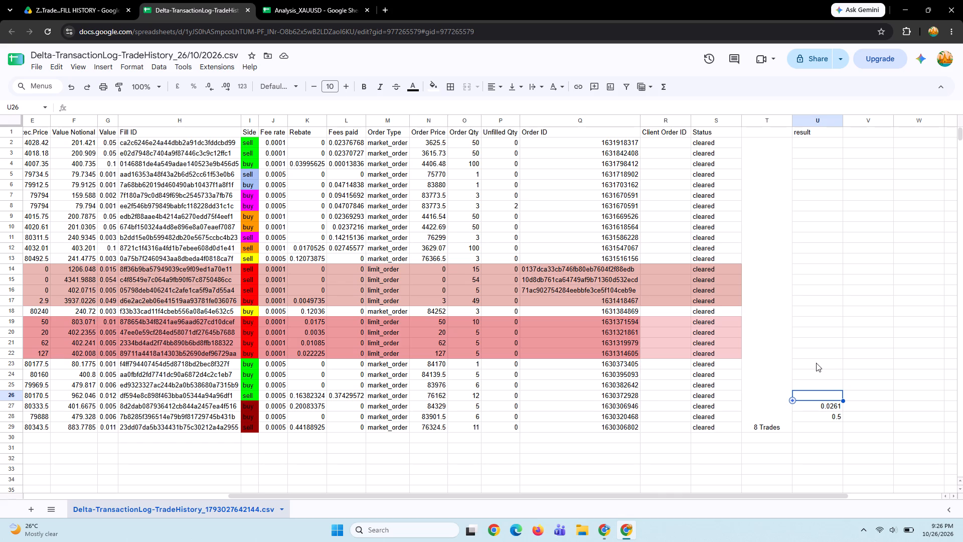
# Set the result values beside the dark red BTCUSD trade to 1.1338 in U28 and 0.0248 in U27.
pyautogui.hscroll(1, 816, 363)
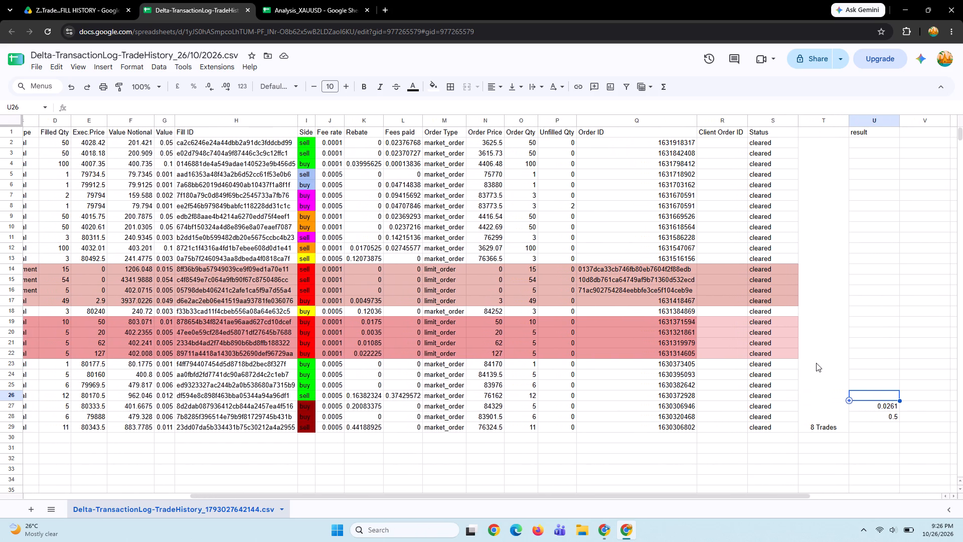
pyautogui.hscroll(1, 816, 363)
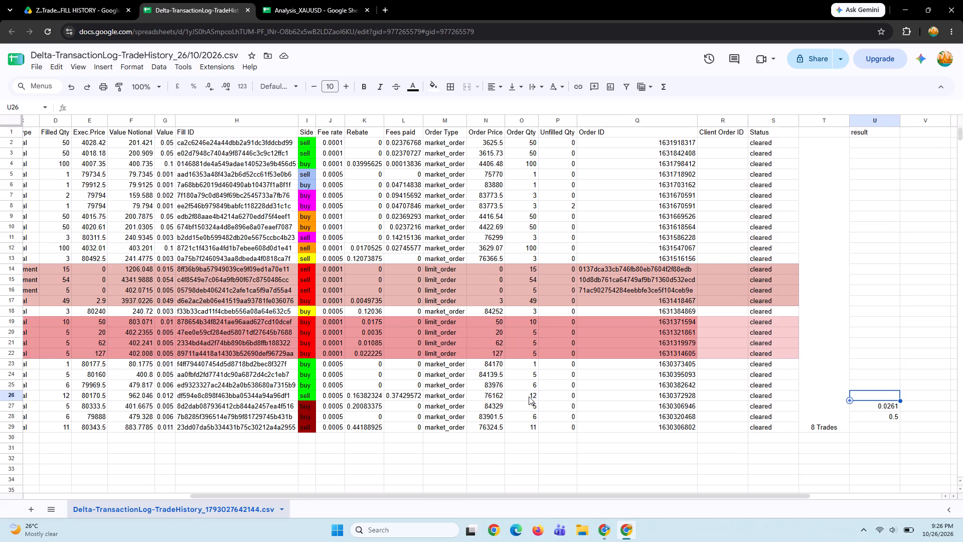
pyautogui.hscroll(3, 529, 396)
pyautogui.hscroll(-1, 529, 396)
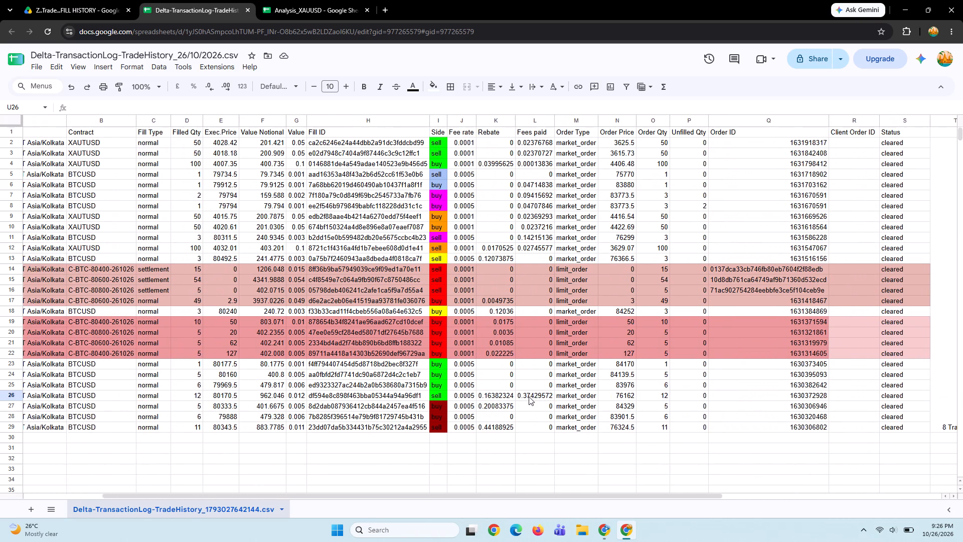
pyautogui.hscroll(-1, 529, 396)
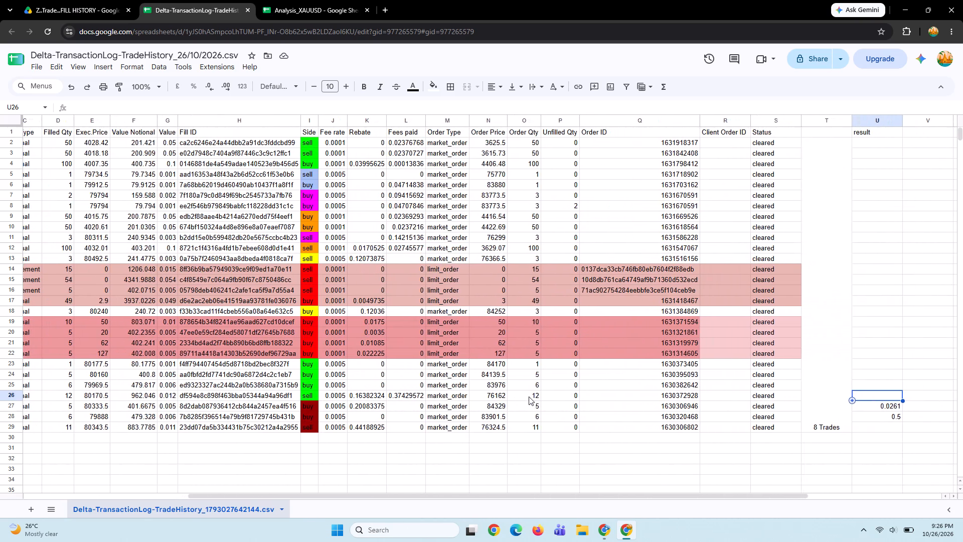
pyautogui.hscroll(-1, 529, 396)
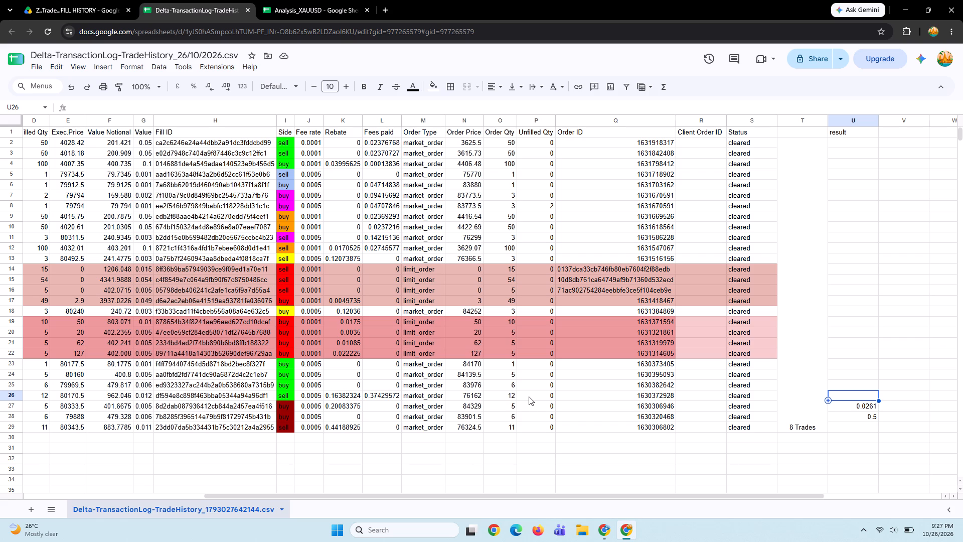
pyautogui.click(865, 433)
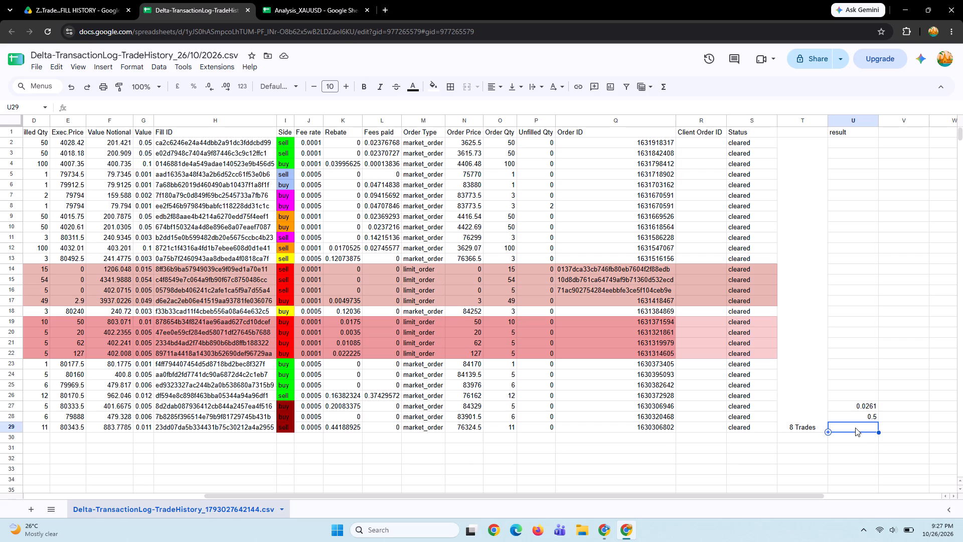
pyautogui.click(859, 415)
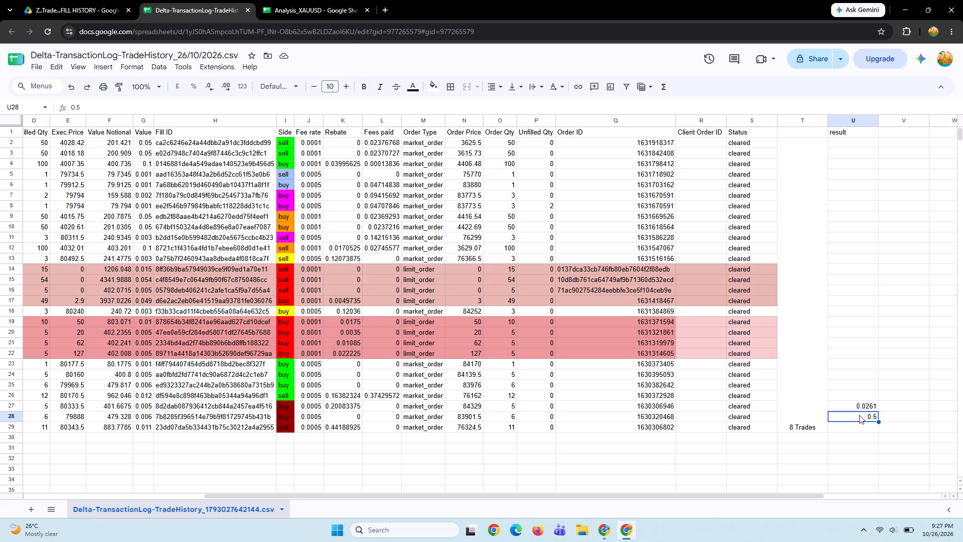
pyautogui.press('1')
pyautogui.press('.')
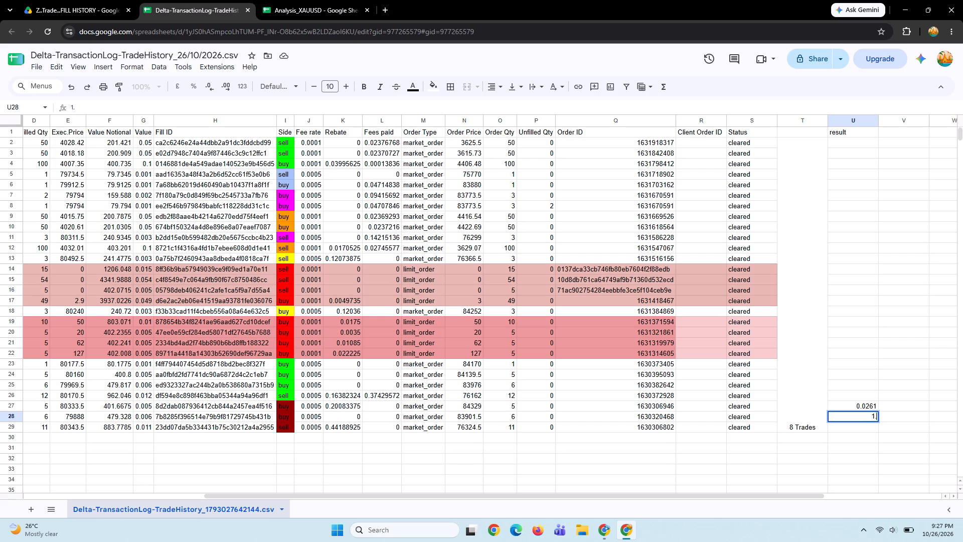
pyautogui.press('1')
pyautogui.press('3')
pyautogui.write('39')
pyautogui.press('BackSpace')
pyautogui.press('8')
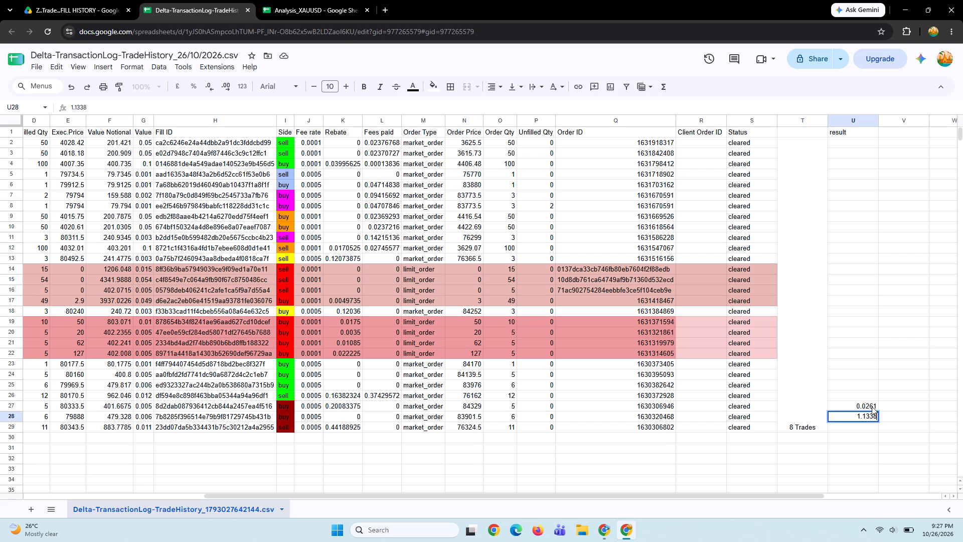
pyautogui.click(868, 404)
pyautogui.write('0.0')
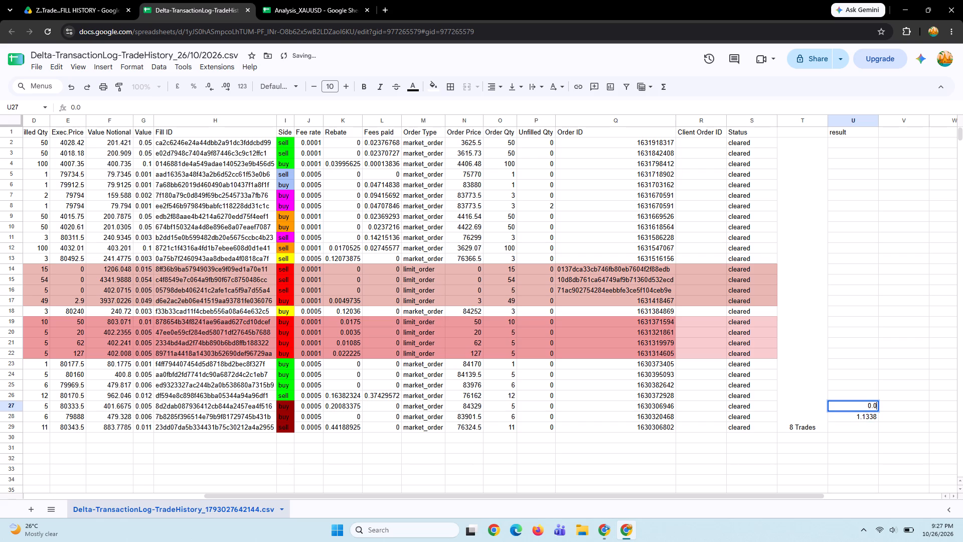
pyautogui.write('248')
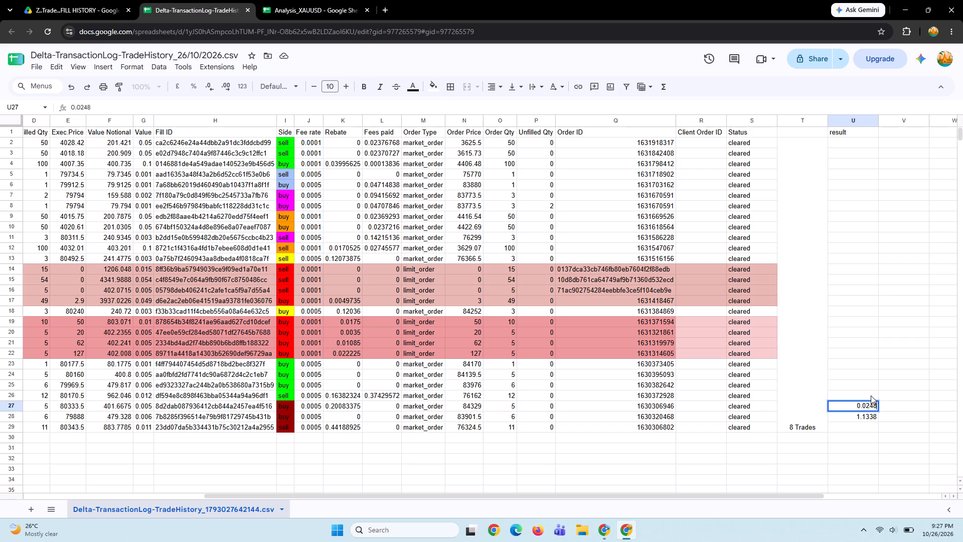
pyautogui.click(871, 395)
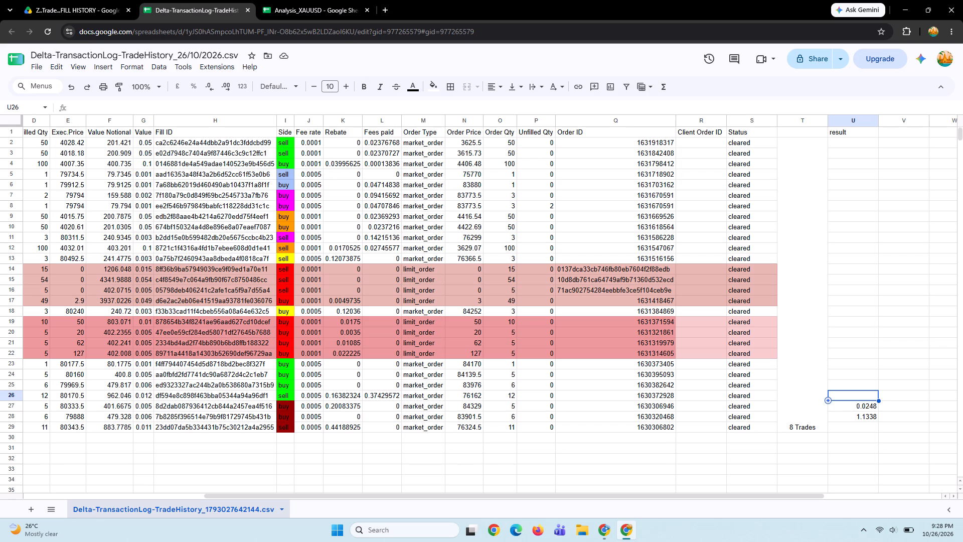
# Enter the result values for the lower green BTCUSD trade: 0.5014 in U25 and 0.0261 in U24.
pyautogui.click(848, 386)
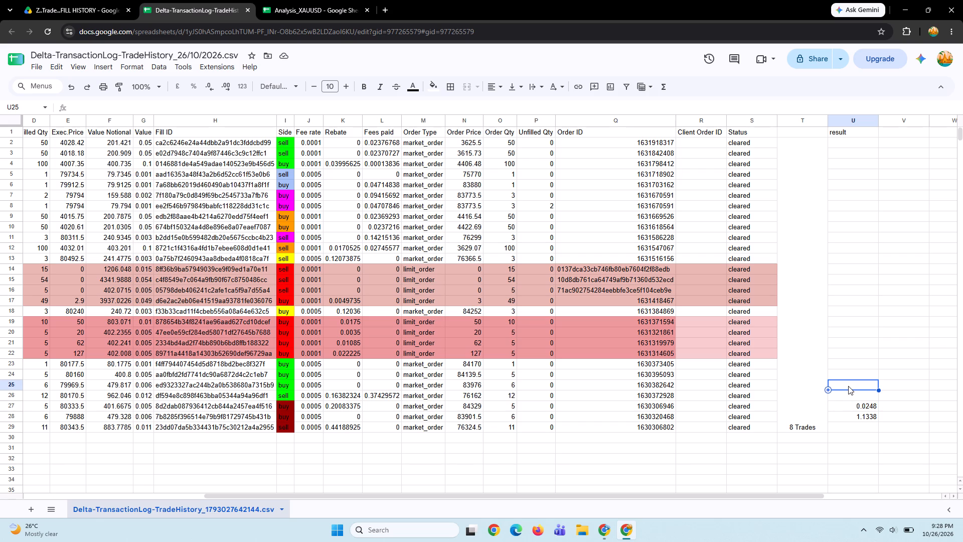
pyautogui.write('0.50')
pyautogui.write('14')
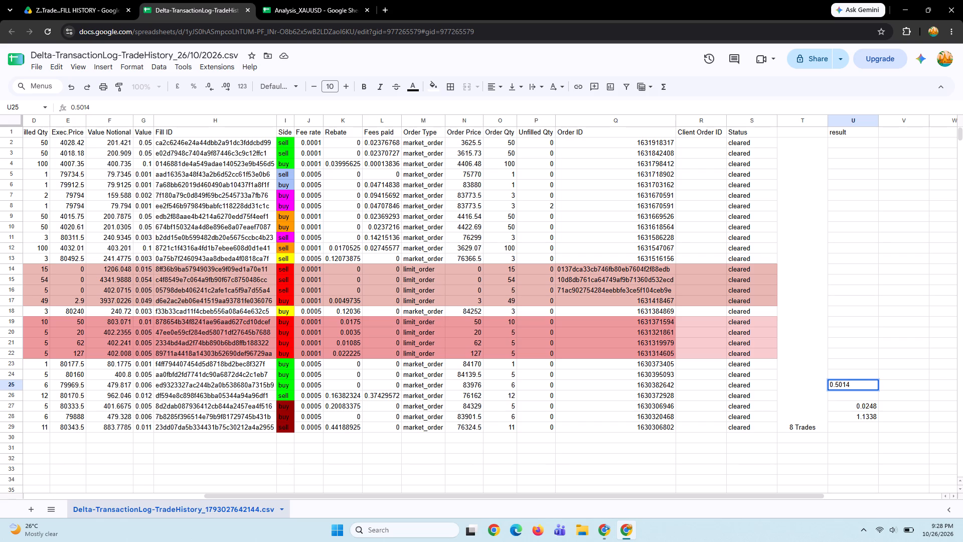
pyautogui.click(849, 374)
pyautogui.write('0.02')
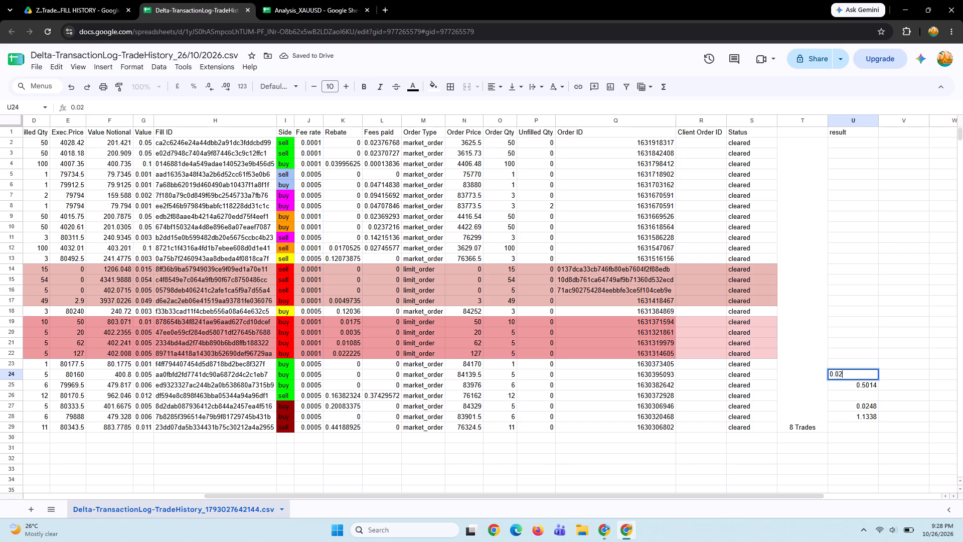
pyautogui.write('61')
pyautogui.click(862, 395)
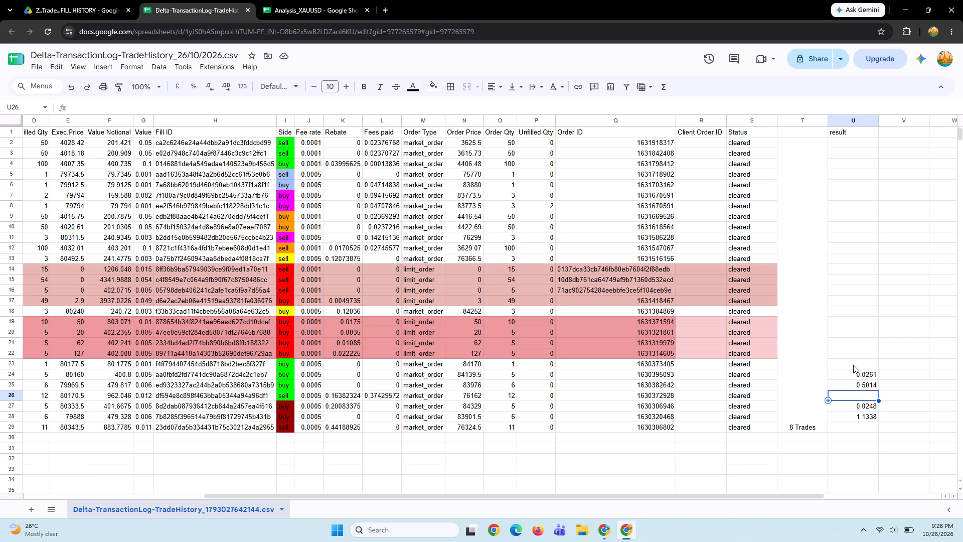
# Move the result values 0.0261 and 0.5014 of the lower green BTCUSD trade up one row, into U23:U24.
pyautogui.click(858, 365)
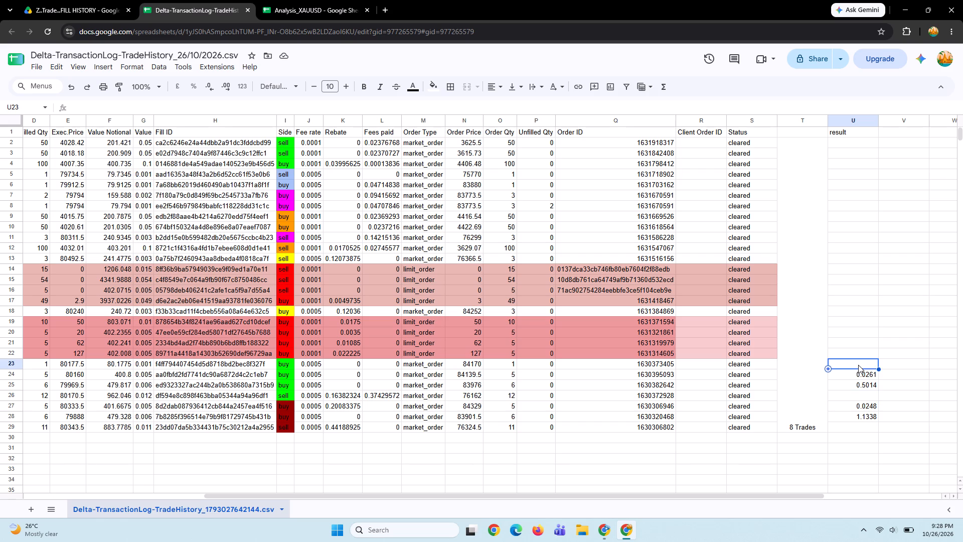
pyautogui.hscroll(1, 858, 365)
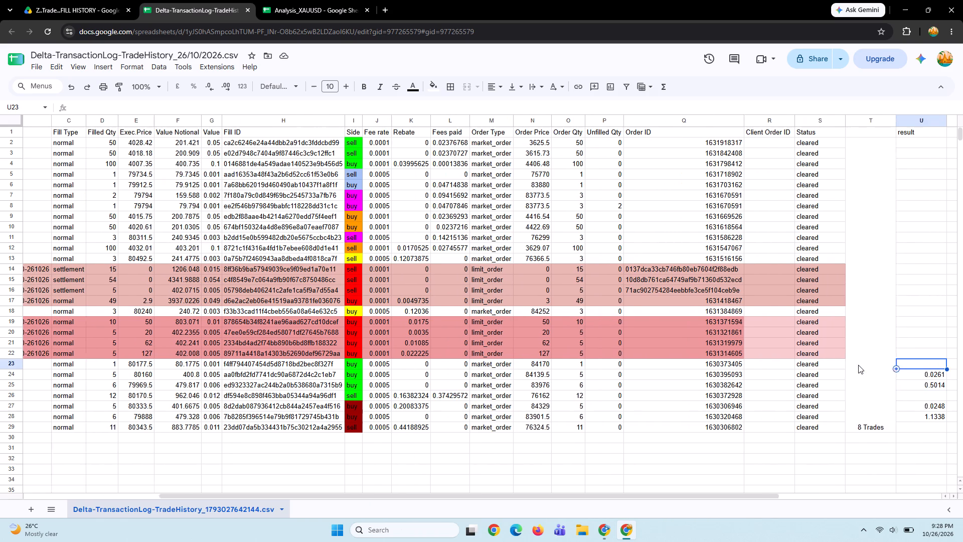
pyautogui.hscroll(3, 858, 365)
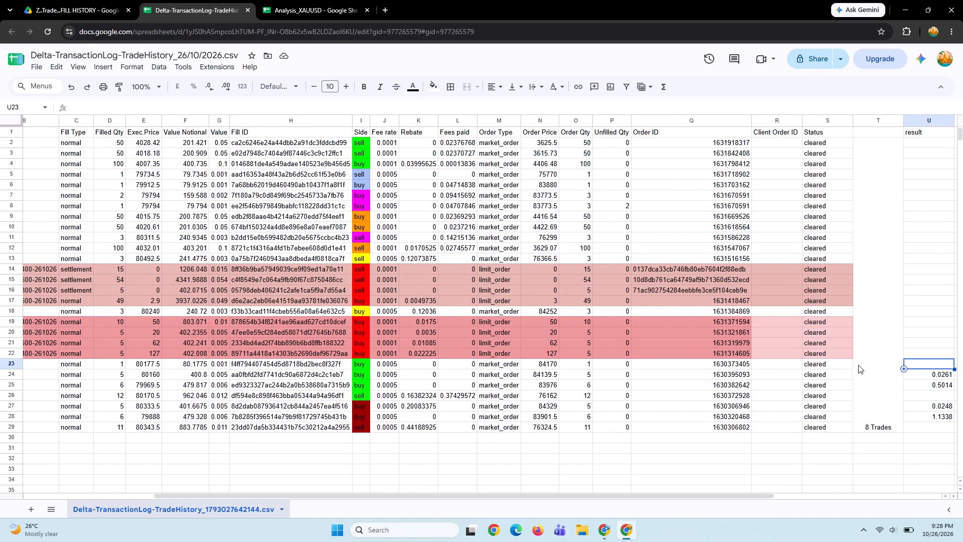
pyautogui.hscroll(2, 858, 365)
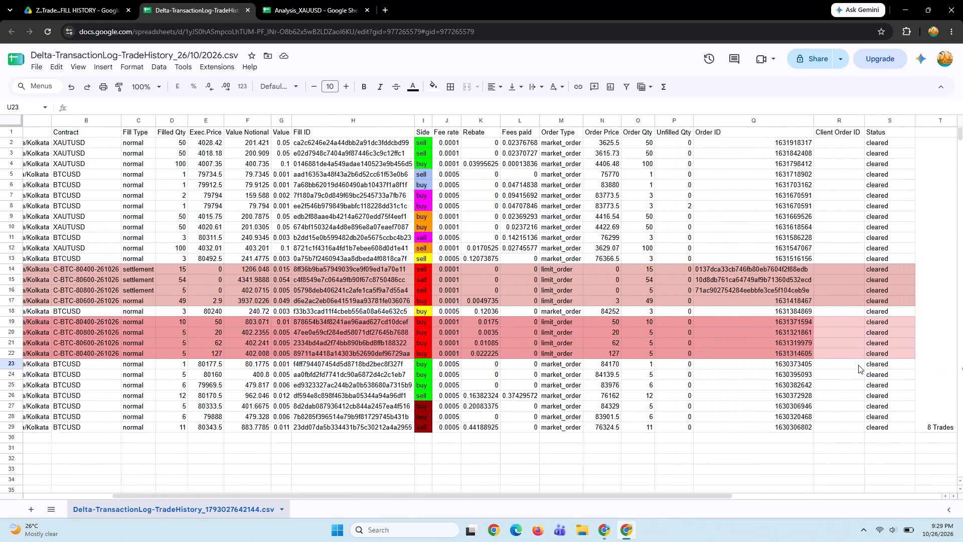
pyautogui.hscroll(3, 858, 365)
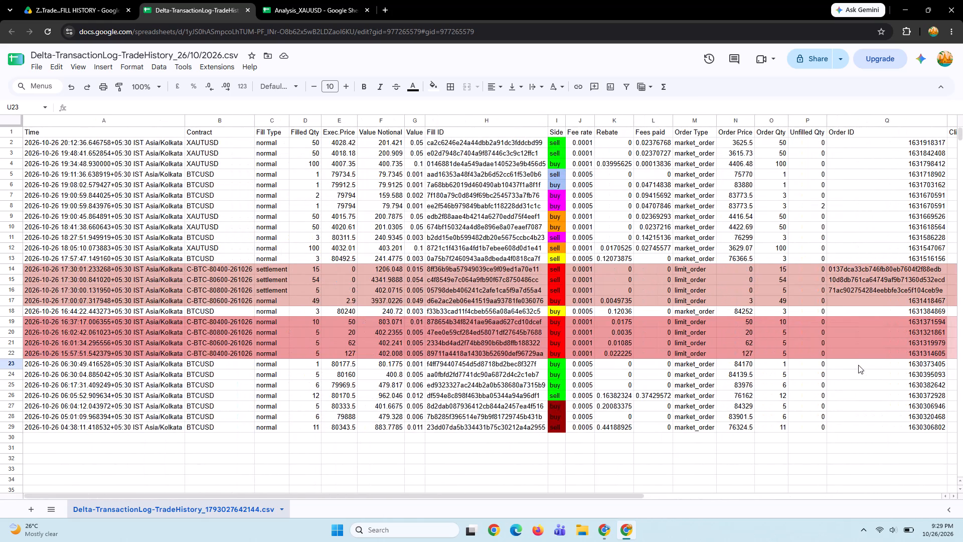
pyautogui.hscroll(-4, 858, 365)
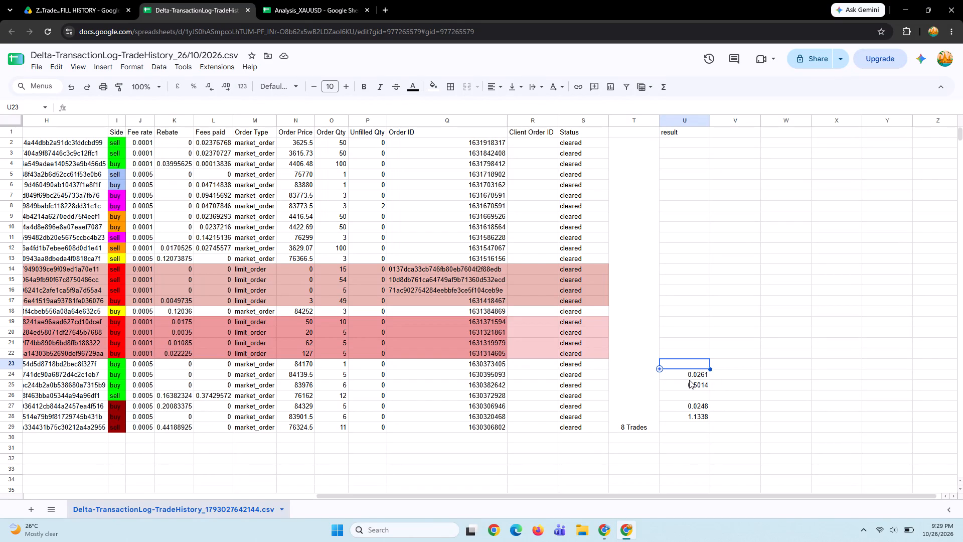
pyautogui.moveTo(689, 386); pyautogui.dragTo(692, 374)
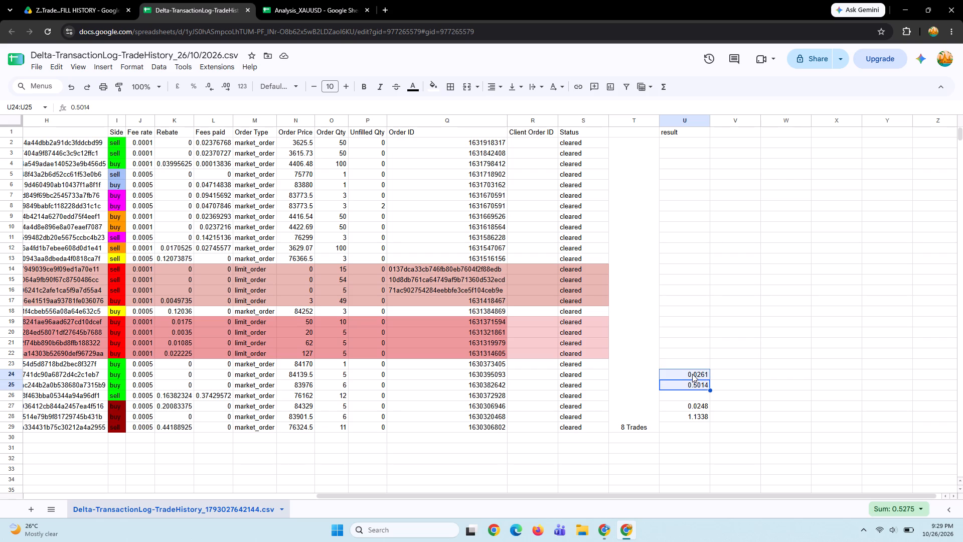
pyautogui.hotkey('ctrl', 'x')
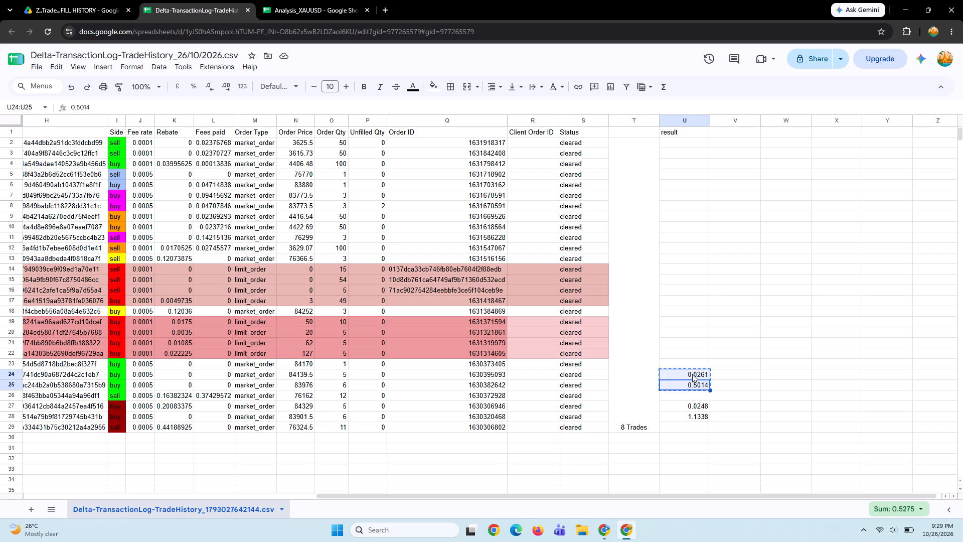
pyautogui.click(687, 366)
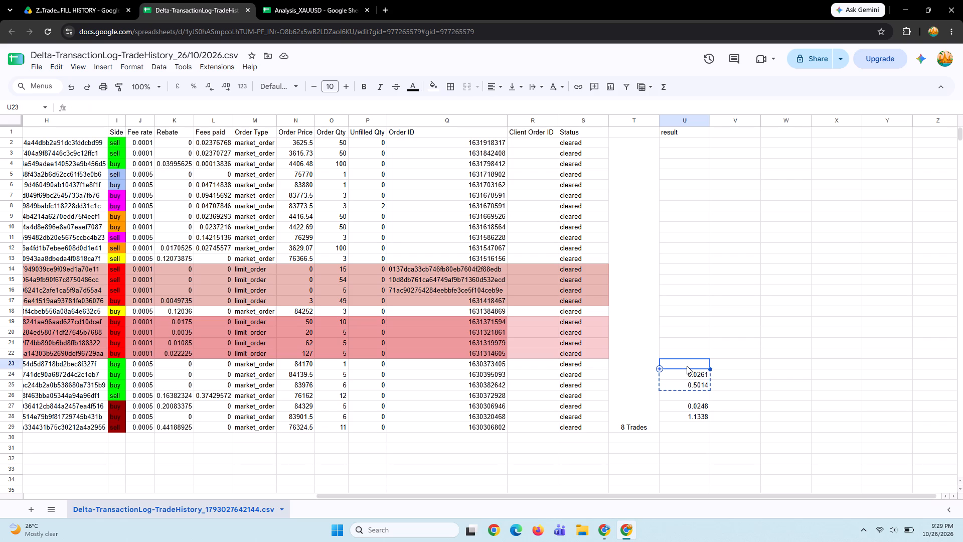
pyautogui.hotkey('ctrl', 'v')
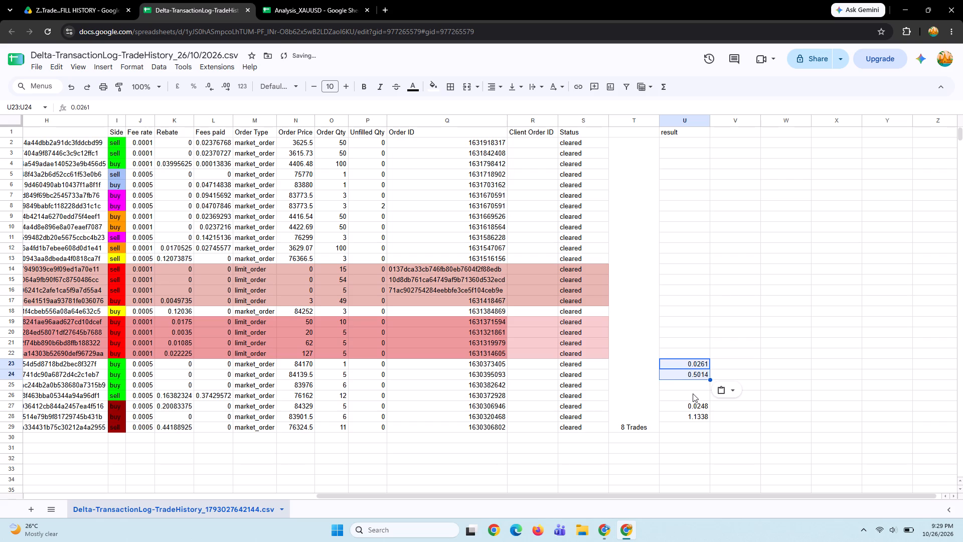
# Enter -0.0174 in U25 of the result column for the lower green BTCUSD trade.
pyautogui.click(689, 383)
pyautogui.write('-0.0')
pyautogui.write('174')
pyautogui.press('Return')
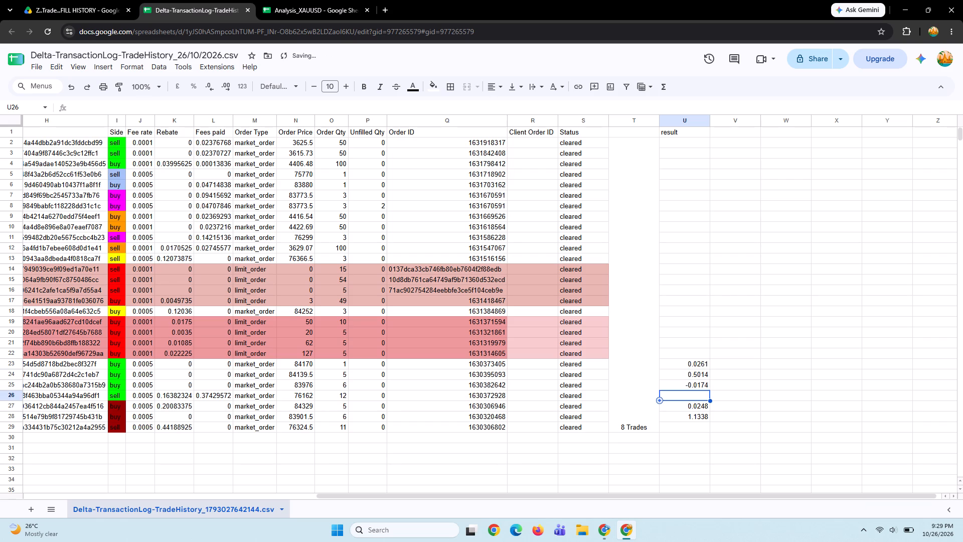
# Enter the yellow BTCUSD trade's result, 0.6293, in U13 beside its sell row.
pyautogui.click(691, 352)
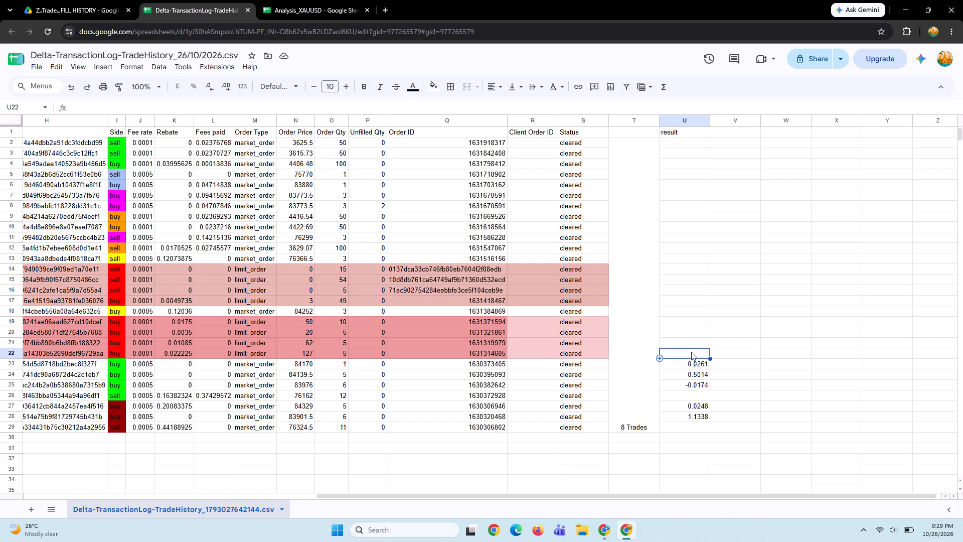
pyautogui.click(689, 306)
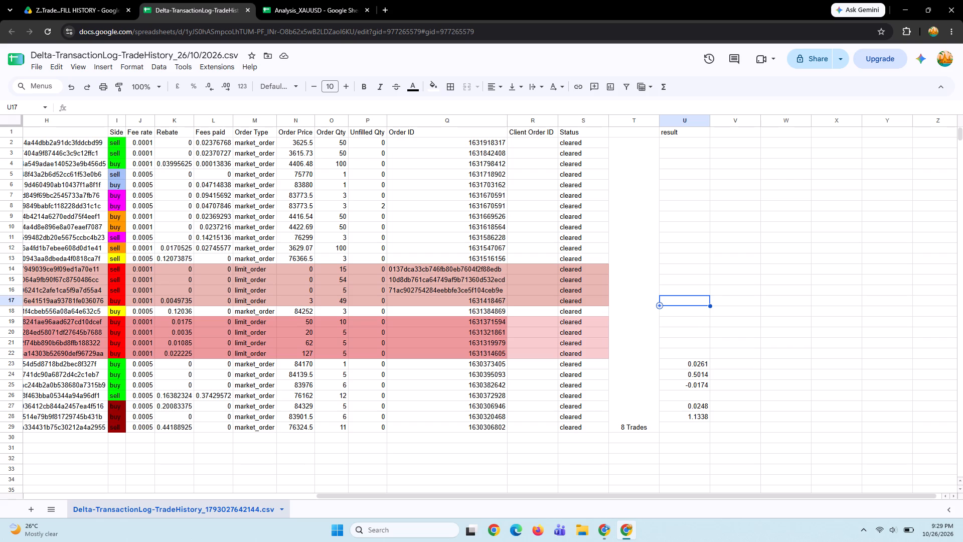
pyautogui.click(691, 312)
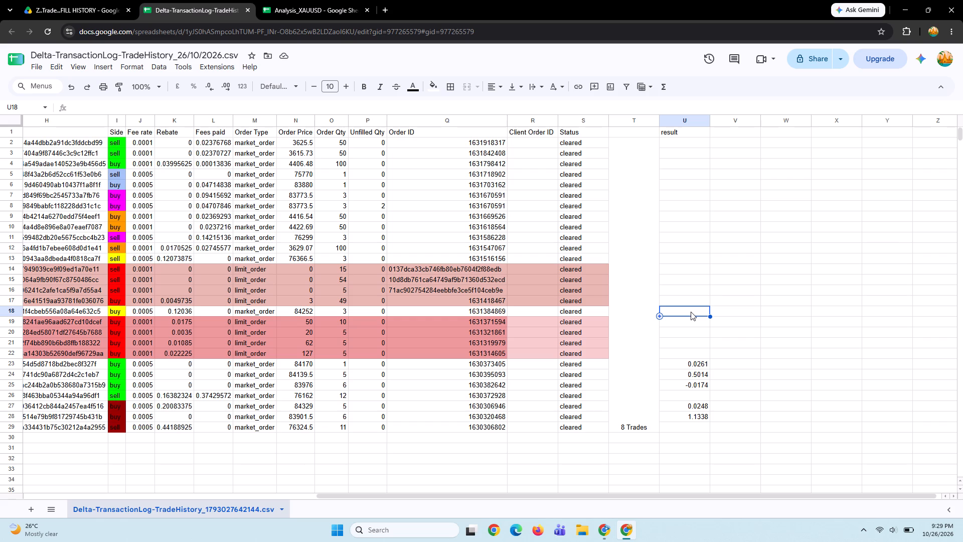
pyautogui.click(689, 260)
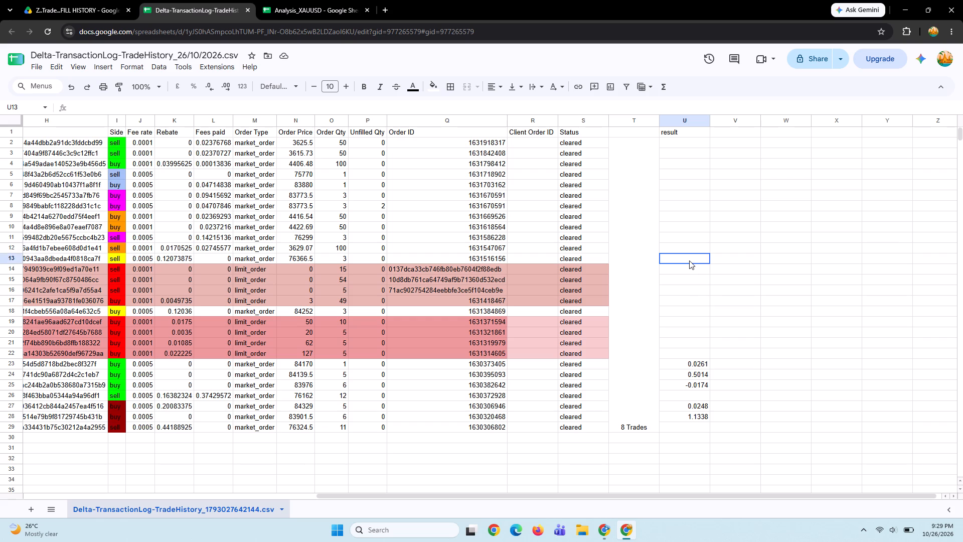
pyautogui.write('0.')
pyautogui.write('6293')
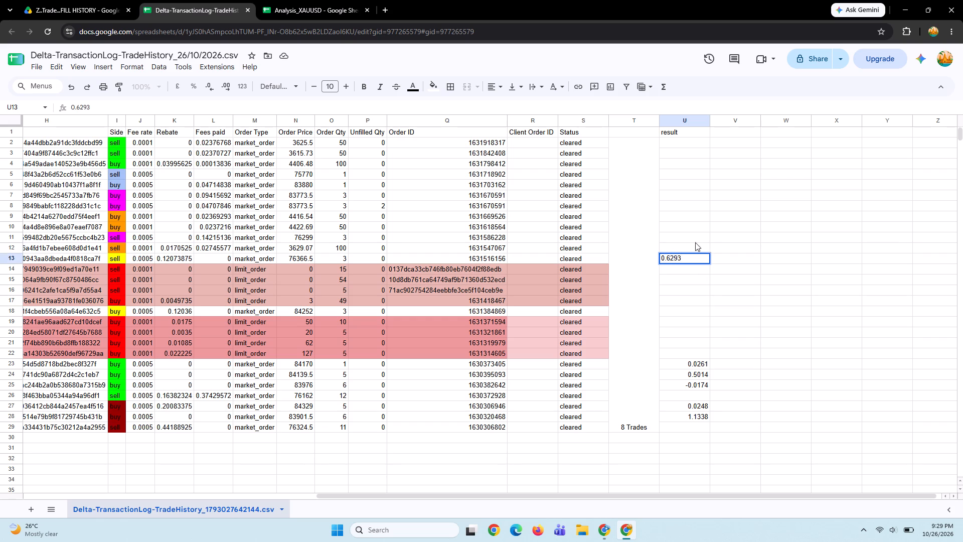
pyautogui.click(692, 246)
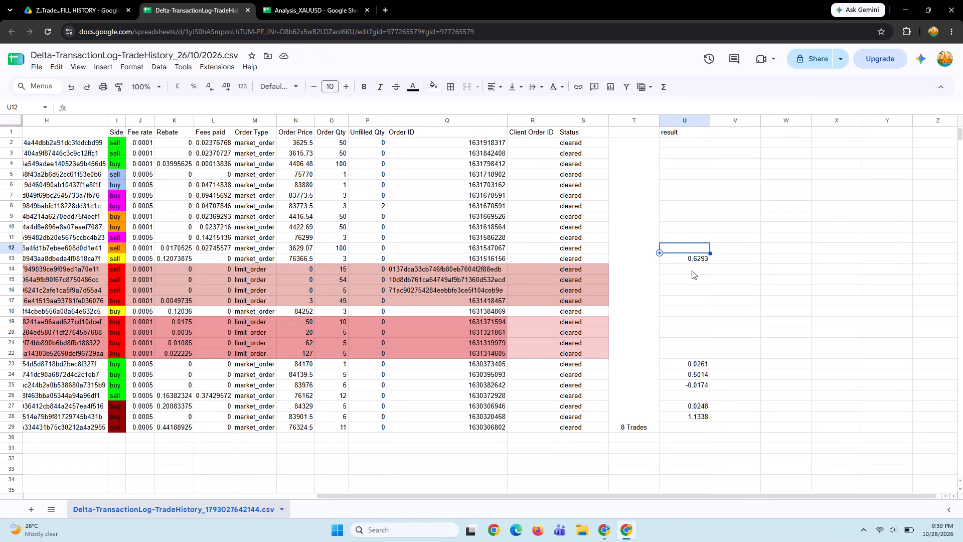
# Enter -100 in each result cell from U14 to U17, beside the upper block of red-shaded C-BTC option rows.
pyautogui.click(691, 270)
pyautogui.press('-')
pyautogui.write('100')
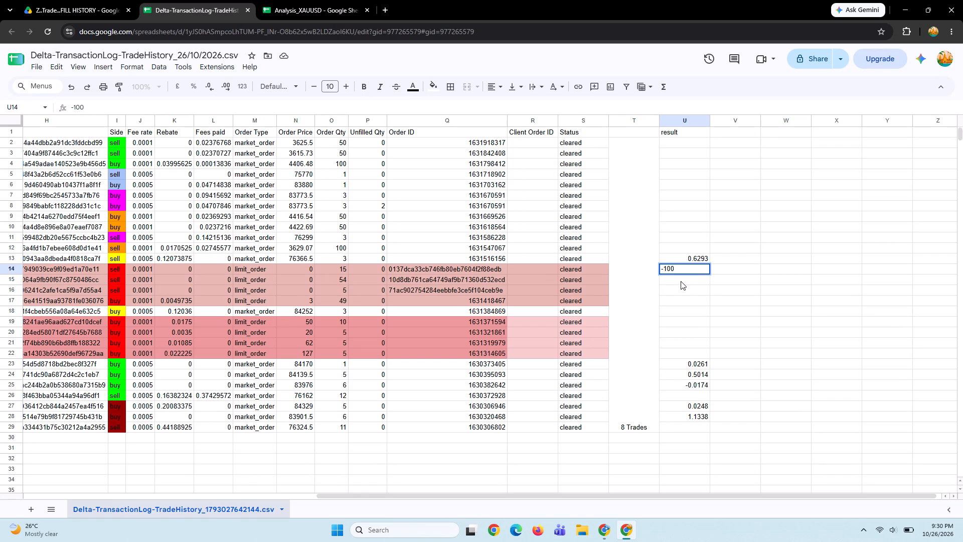
pyautogui.click(681, 281)
pyautogui.write('-100')
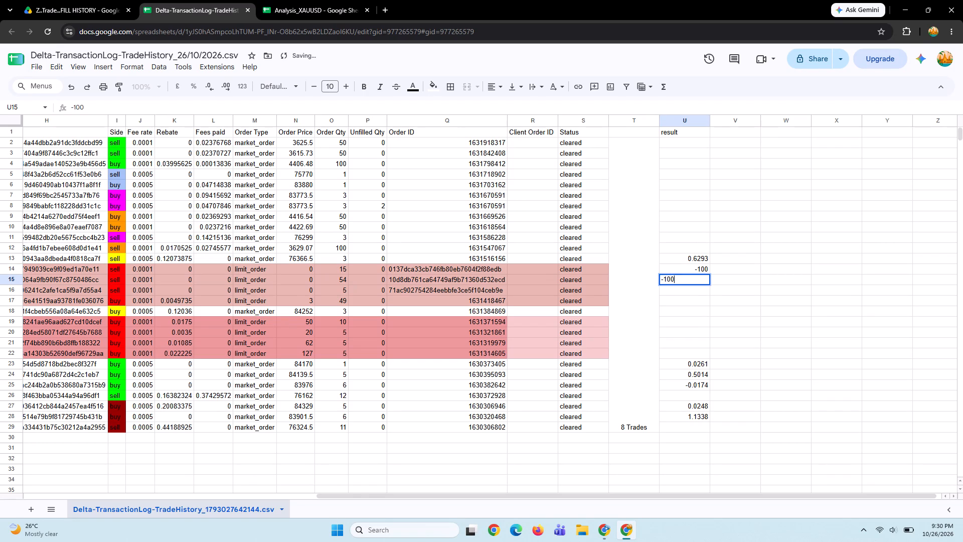
pyautogui.click(673, 294)
pyautogui.write('-100')
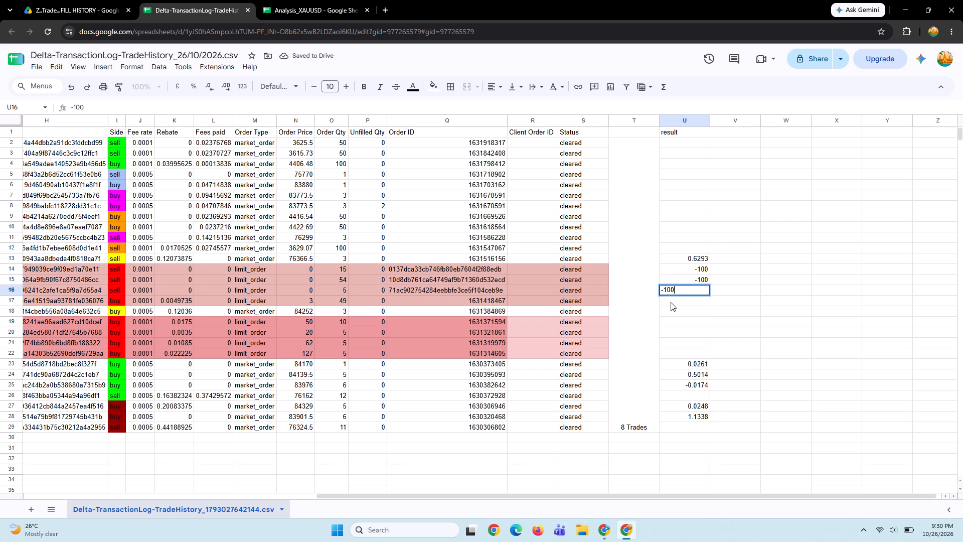
pyautogui.click(671, 302)
pyautogui.write('-100')
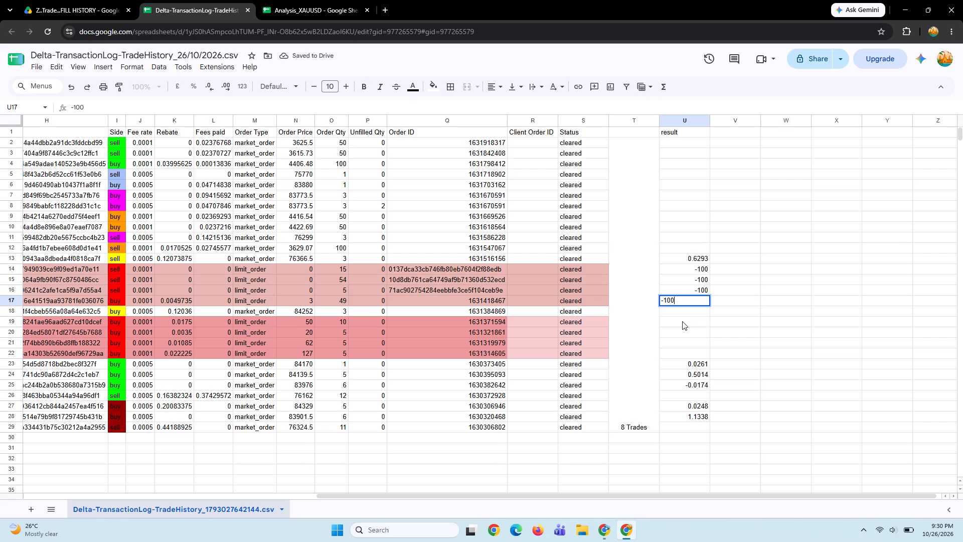
pyautogui.click(682, 321)
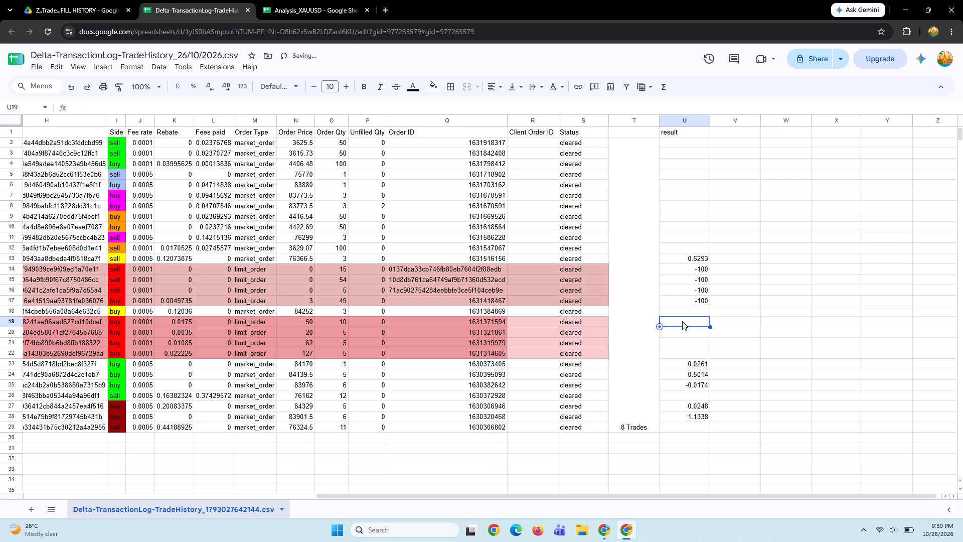
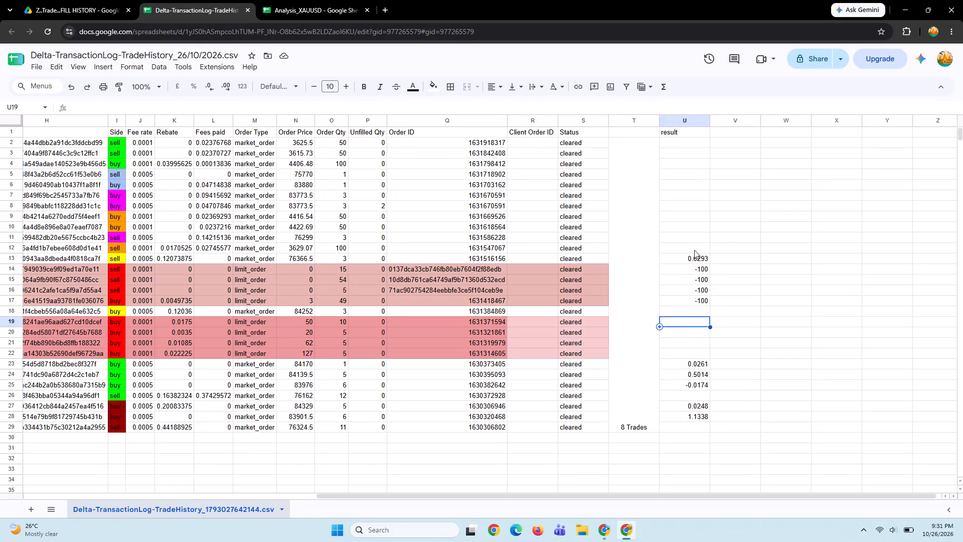
# Enter the orange trade's results beside its two buy rows: 0.2827 in U10 and 0.4232 in U9.
pyautogui.click(692, 248)
pyautogui.hscroll(2, 692, 248)
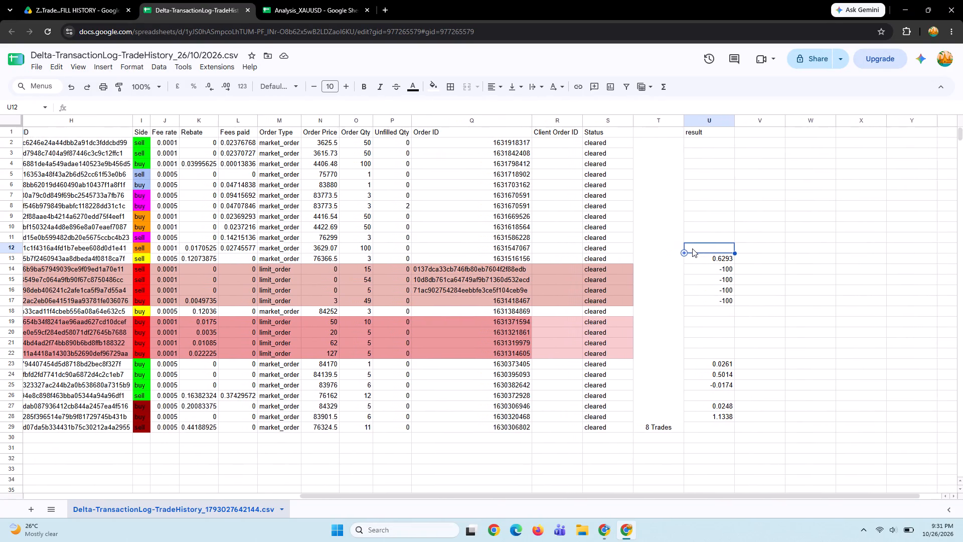
pyautogui.hscroll(1, 692, 248)
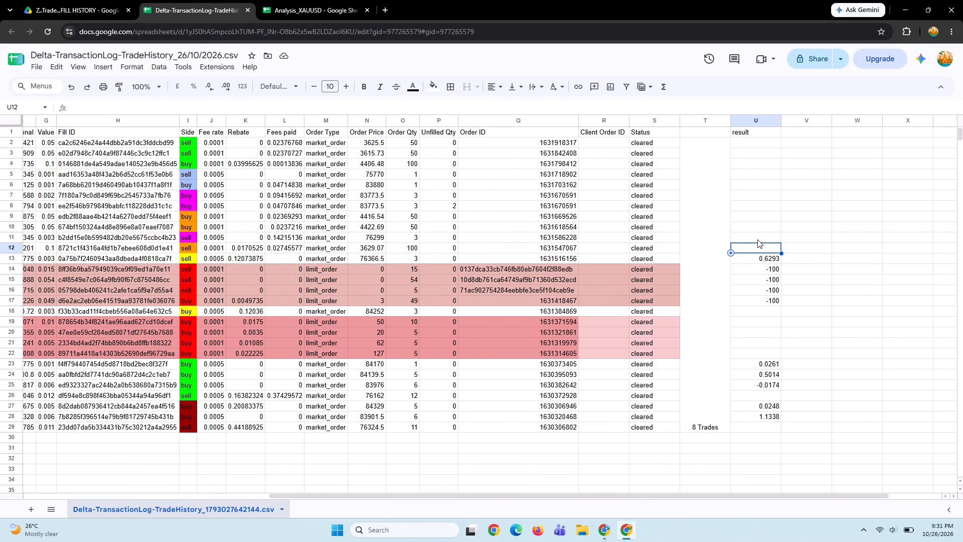
pyautogui.click(762, 223)
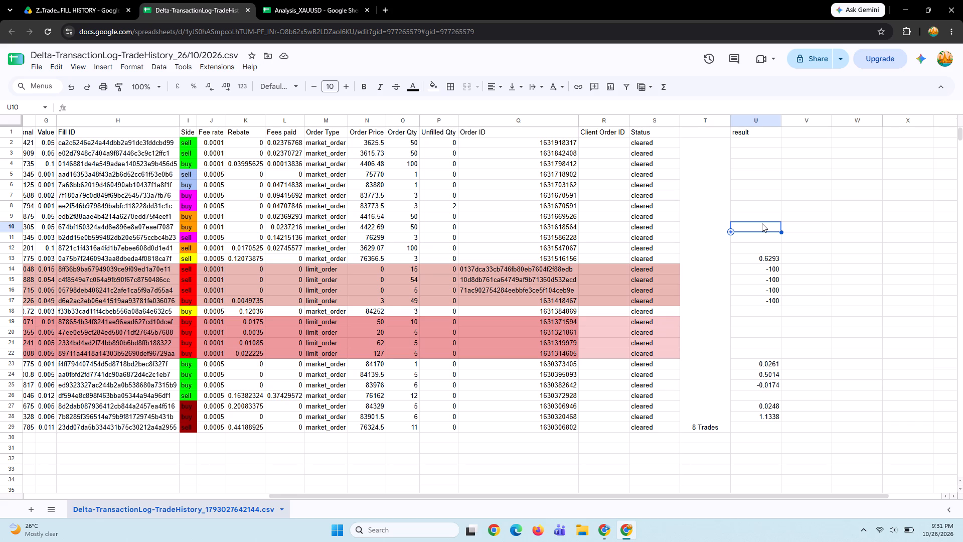
pyautogui.write('0.28')
pyautogui.write('27')
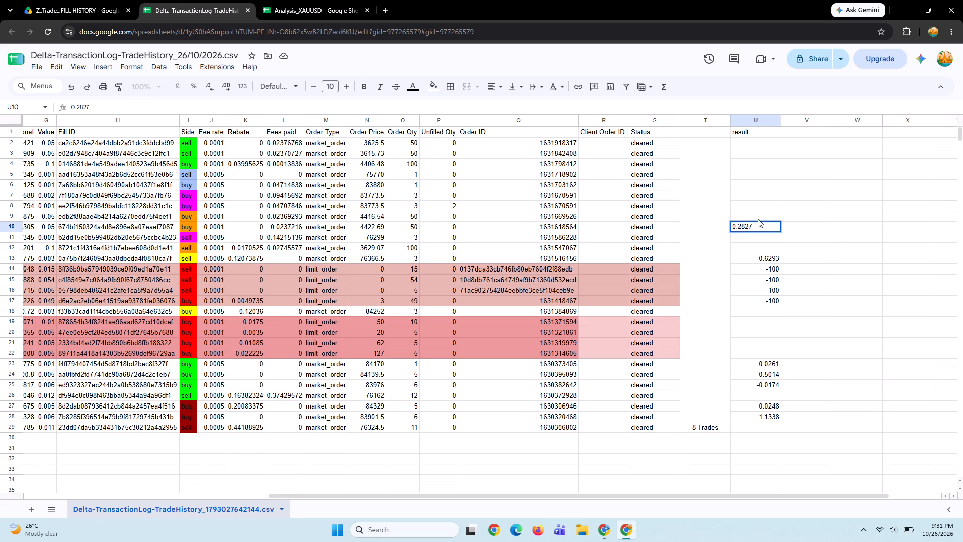
pyautogui.click(758, 217)
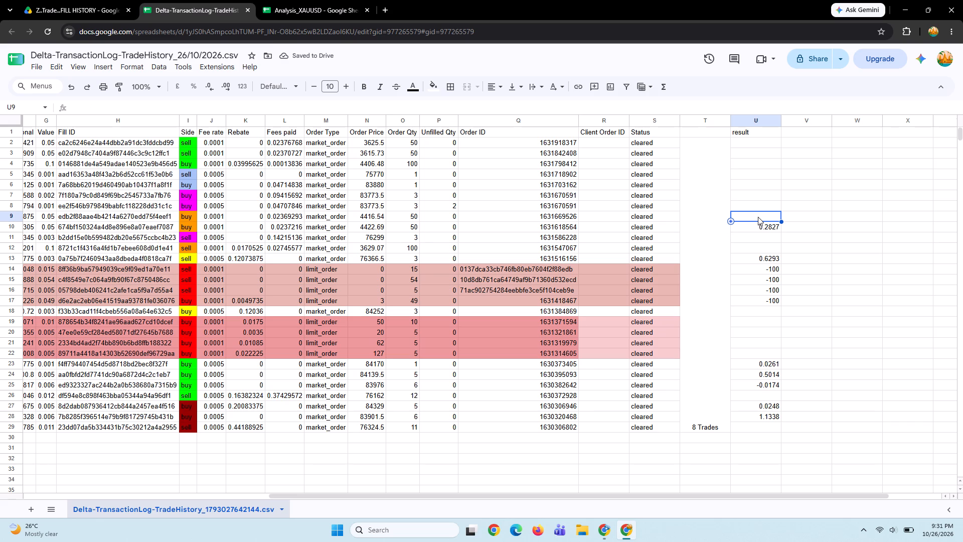
pyautogui.write('40')
pyautogui.write('.32')
pyautogui.press('BackSpace')
pyautogui.press('BackSpace')
pyautogui.press('BackSpace')
pyautogui.press('BackSpace')
pyautogui.press('BackSpace')
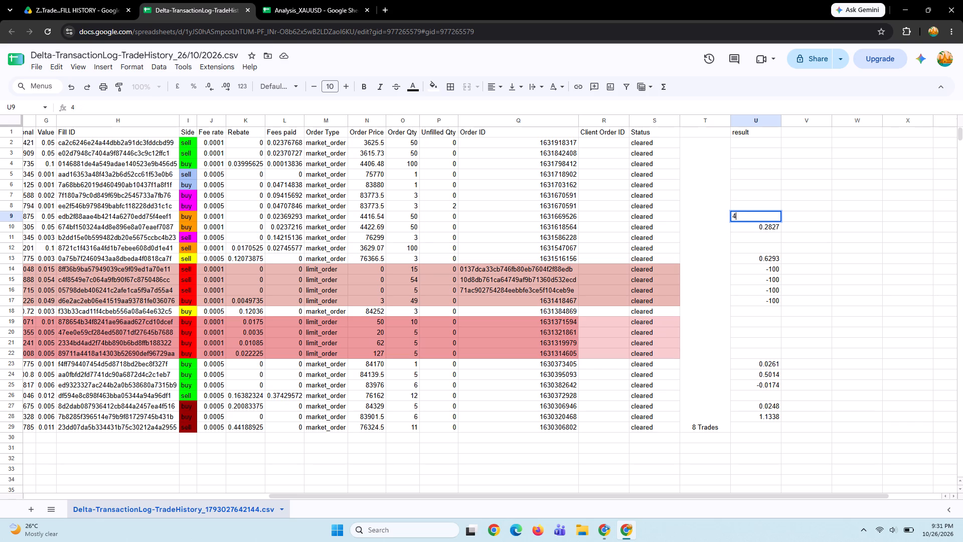
pyautogui.write('0.4232')
pyautogui.press('Return')
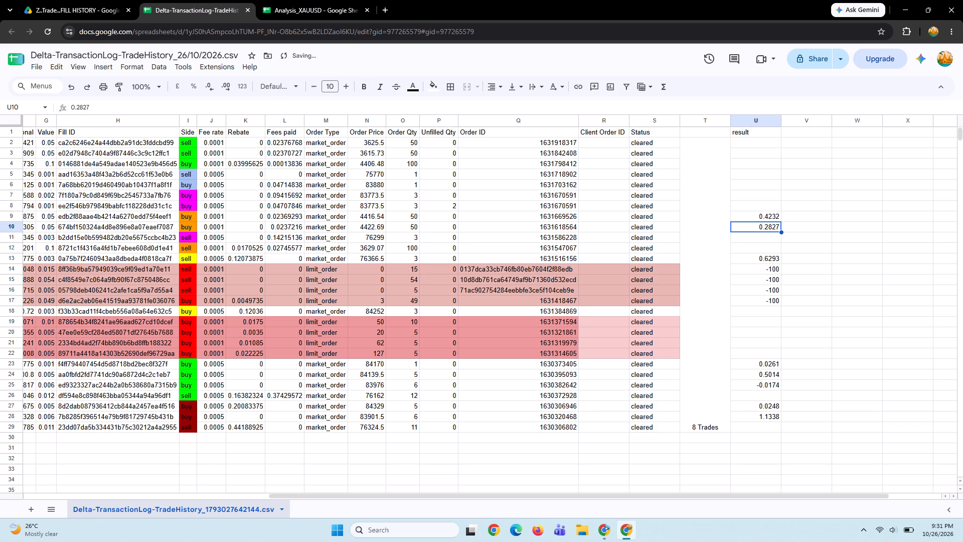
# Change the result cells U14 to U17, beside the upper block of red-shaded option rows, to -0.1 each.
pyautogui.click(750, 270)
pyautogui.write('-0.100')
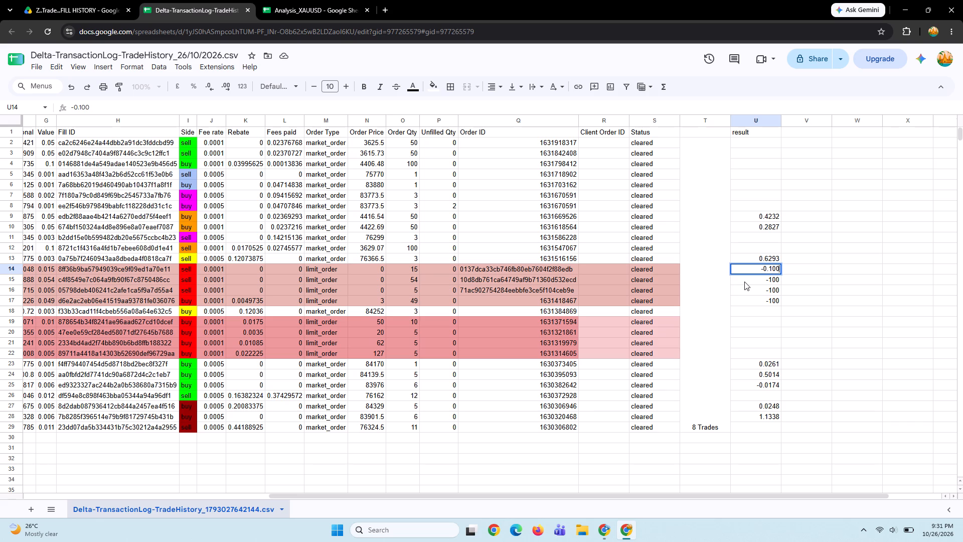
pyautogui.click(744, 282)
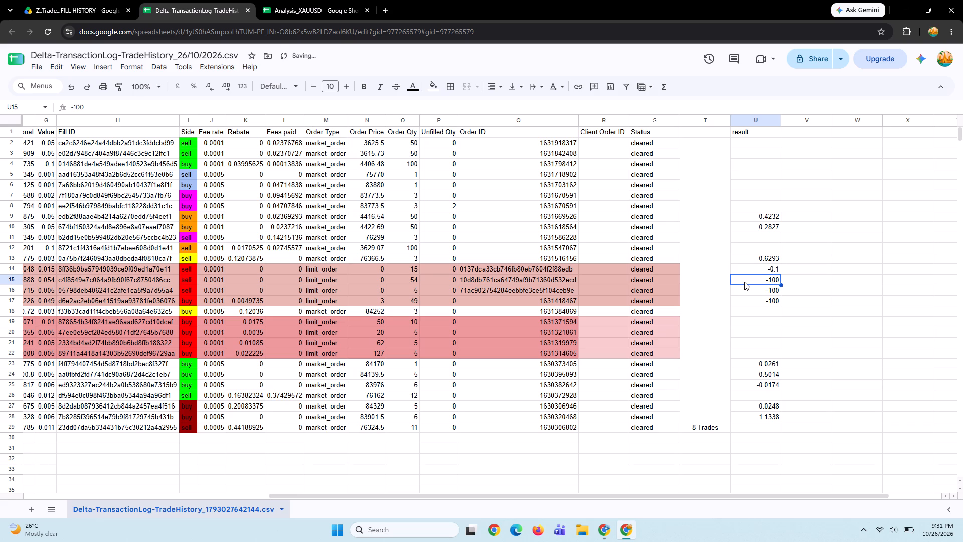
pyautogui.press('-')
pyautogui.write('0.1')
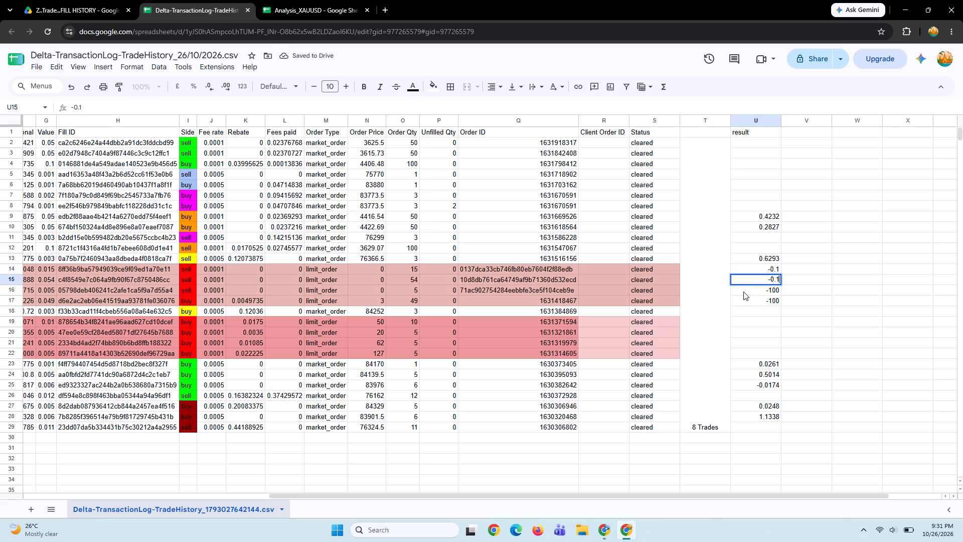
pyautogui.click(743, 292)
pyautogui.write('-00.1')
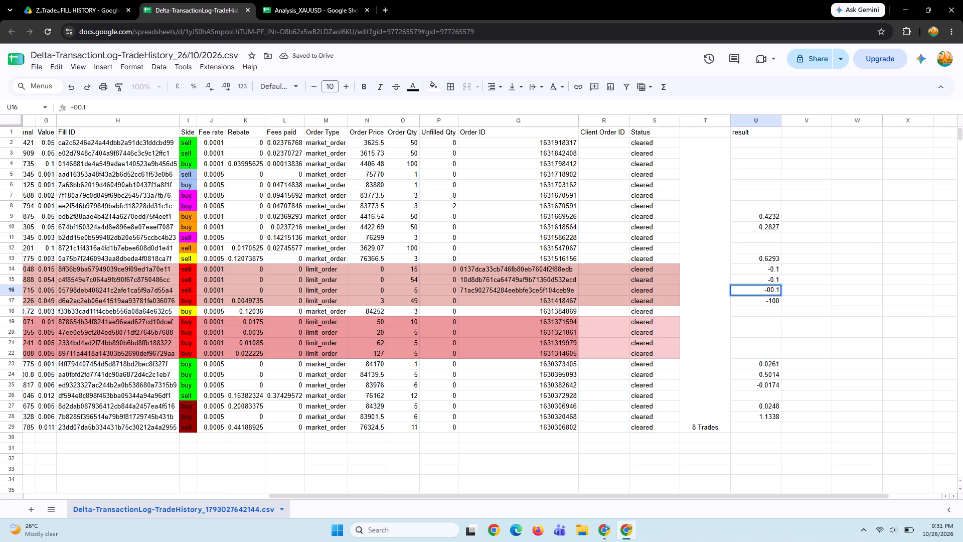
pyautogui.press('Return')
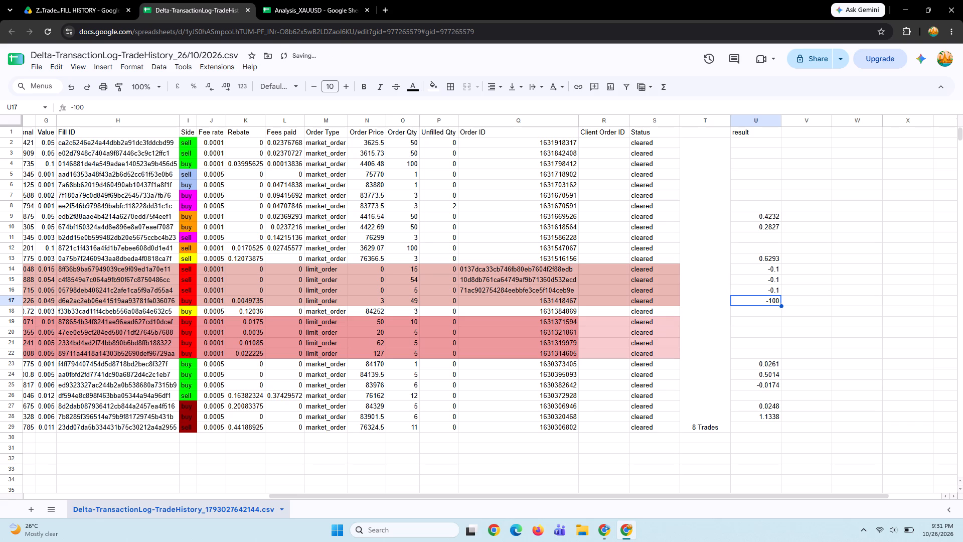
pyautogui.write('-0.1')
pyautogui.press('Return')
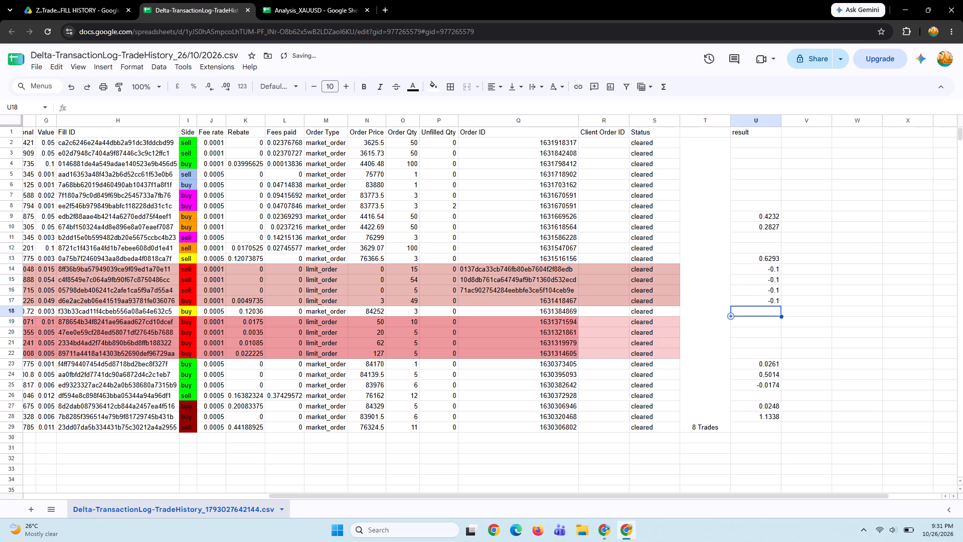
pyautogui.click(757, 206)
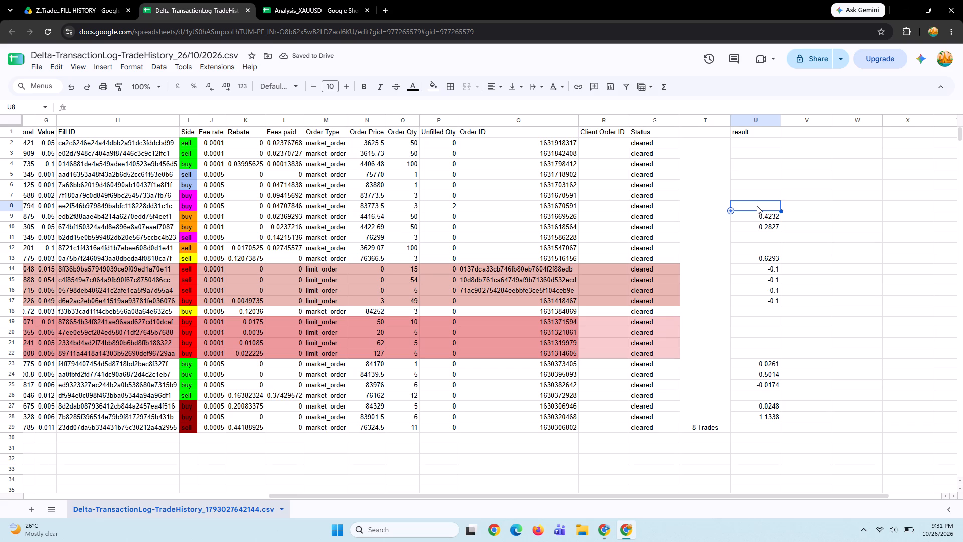
# Set each result cell from U14 to U17, beside the upper block of red-shaded option rows, to -1.
pyautogui.click(753, 270)
pyautogui.write('-1')
pyautogui.press('Return')
pyautogui.write('-1')
pyautogui.press('Return')
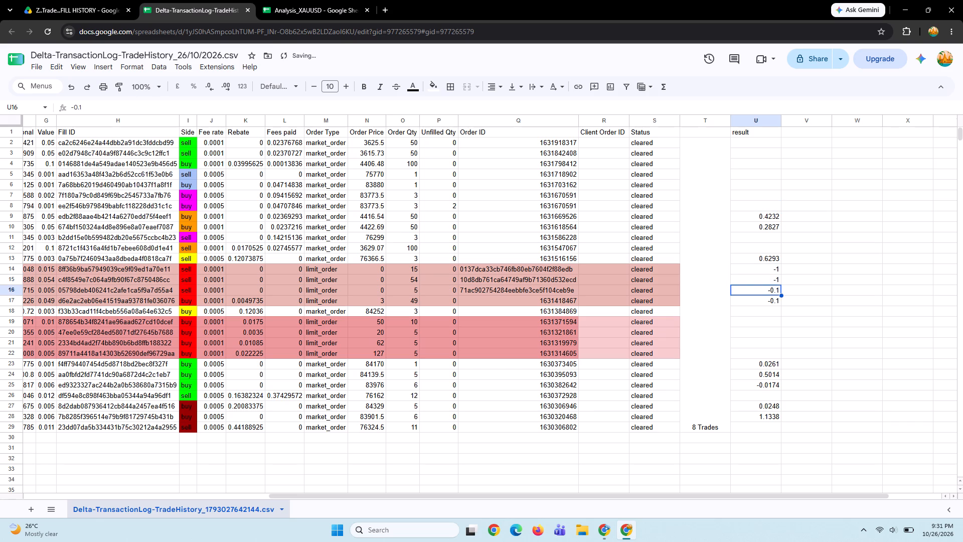
pyautogui.write('-1')
pyautogui.press('Return')
pyautogui.write('-1')
pyautogui.press('Return')
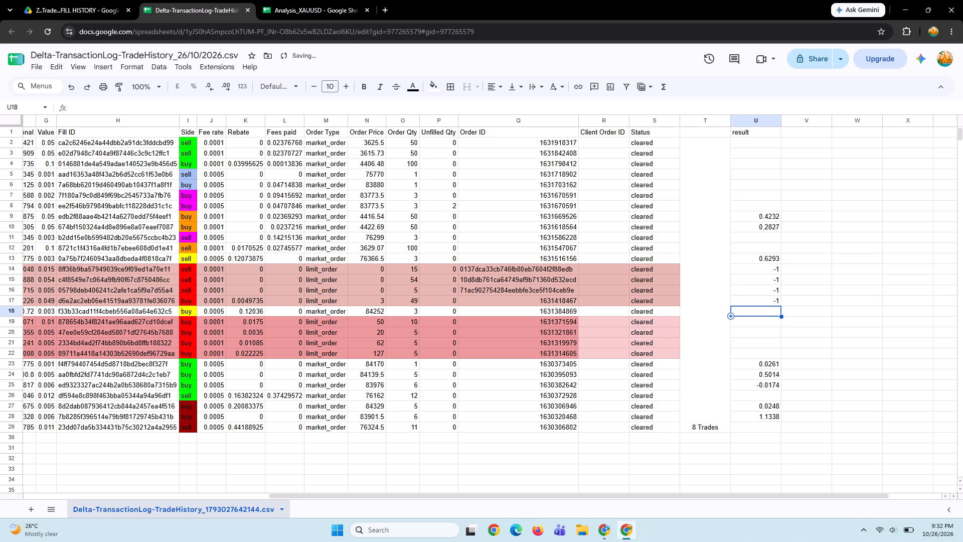
# Examine the magenta trade's rows, comparing their execution prices, quantities, fees and the empty result cell U8.
pyautogui.scroll(1, 765, 239)
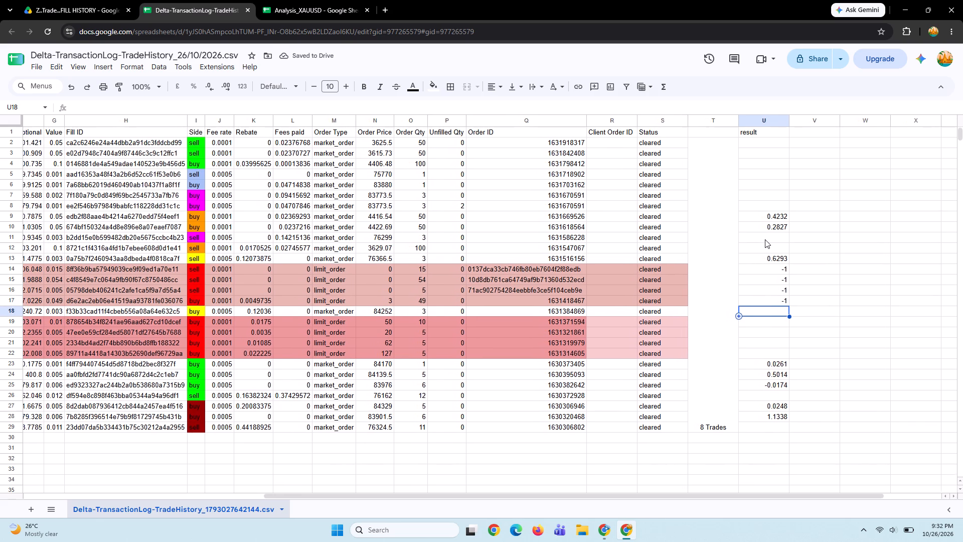
pyautogui.scroll(1, 765, 239)
pyautogui.hscroll(-1, 765, 239)
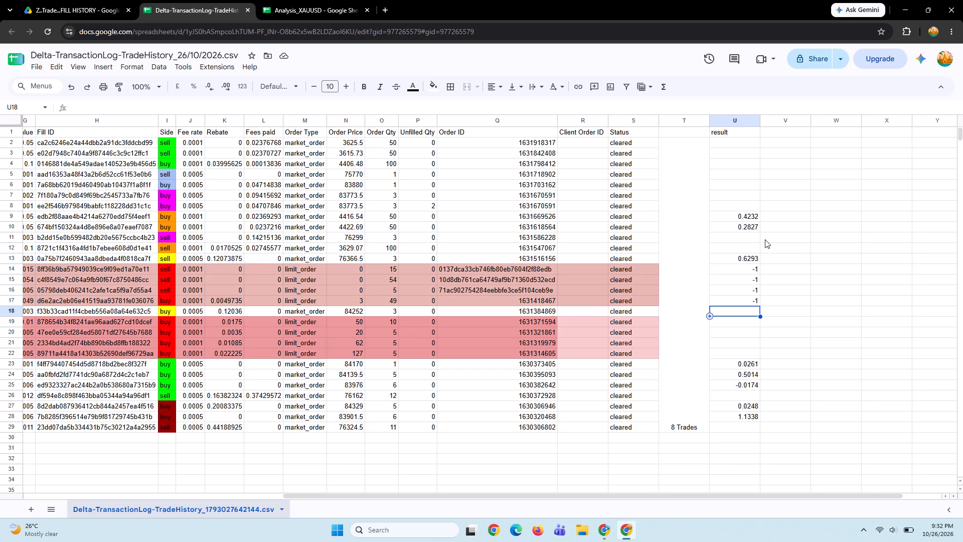
pyautogui.click(737, 207)
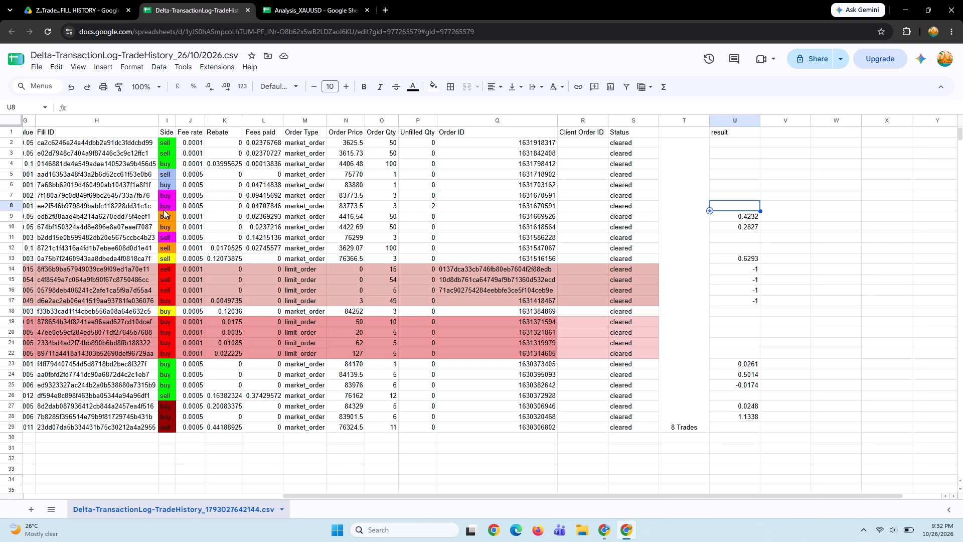
pyautogui.hscroll(6, 164, 205)
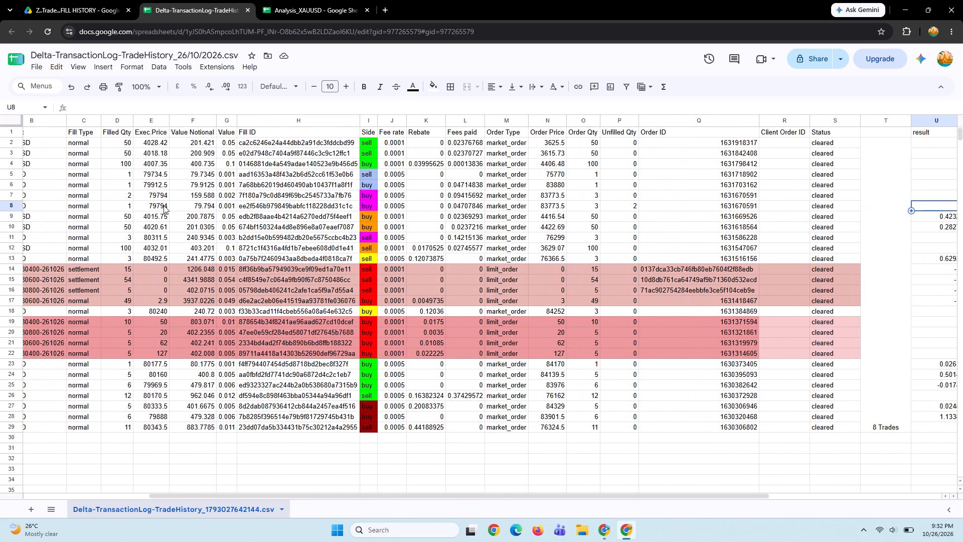
pyautogui.hscroll(-1, 164, 205)
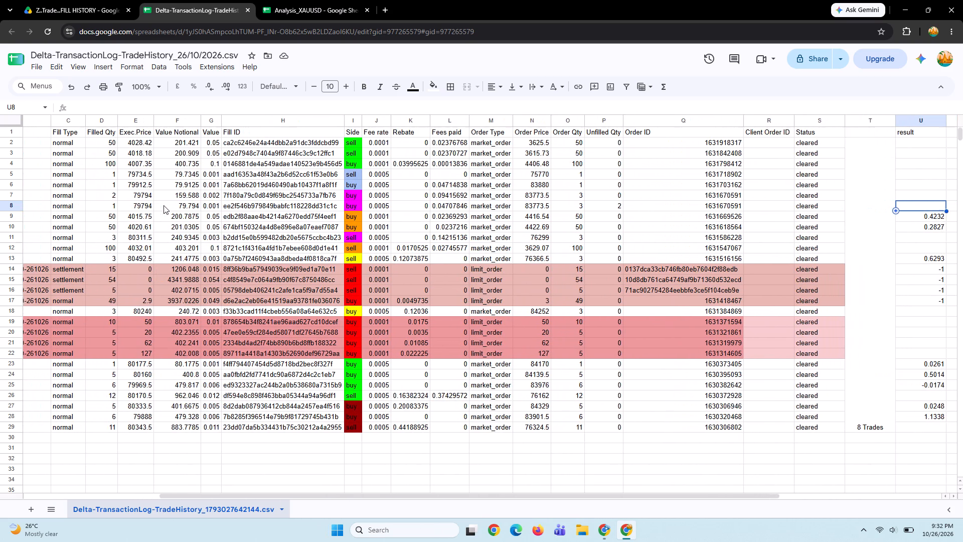
pyautogui.hscroll(-1, 164, 205)
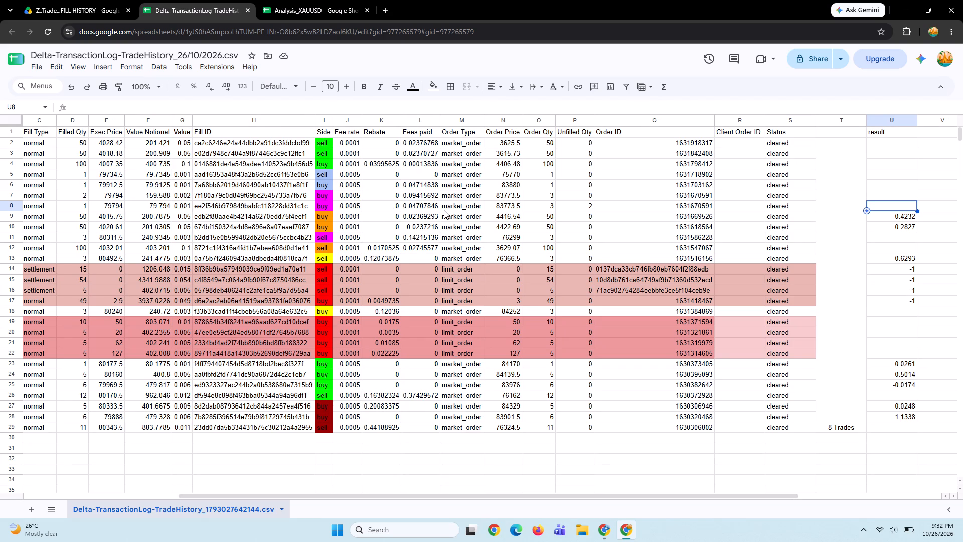
pyautogui.hscroll(-5, 444, 210)
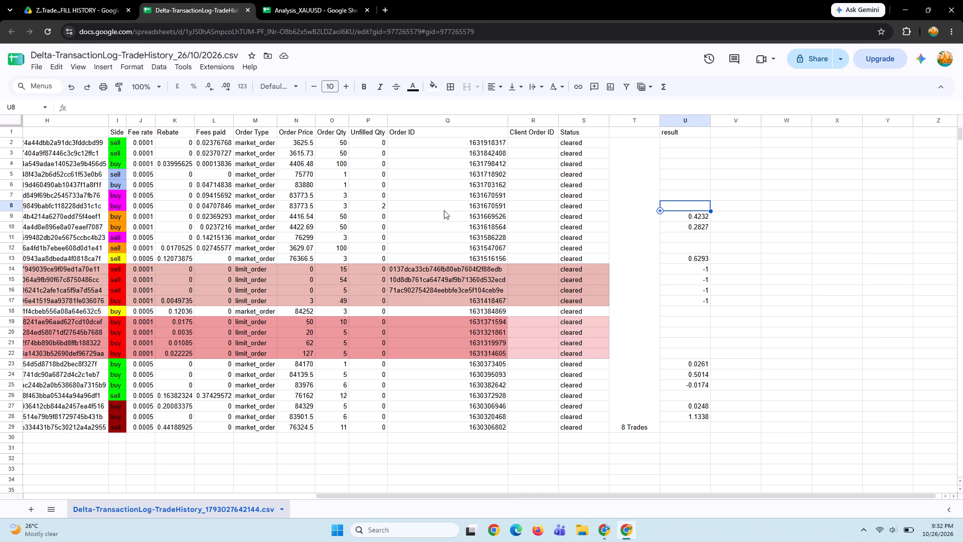
pyautogui.hscroll(1, 378, 234)
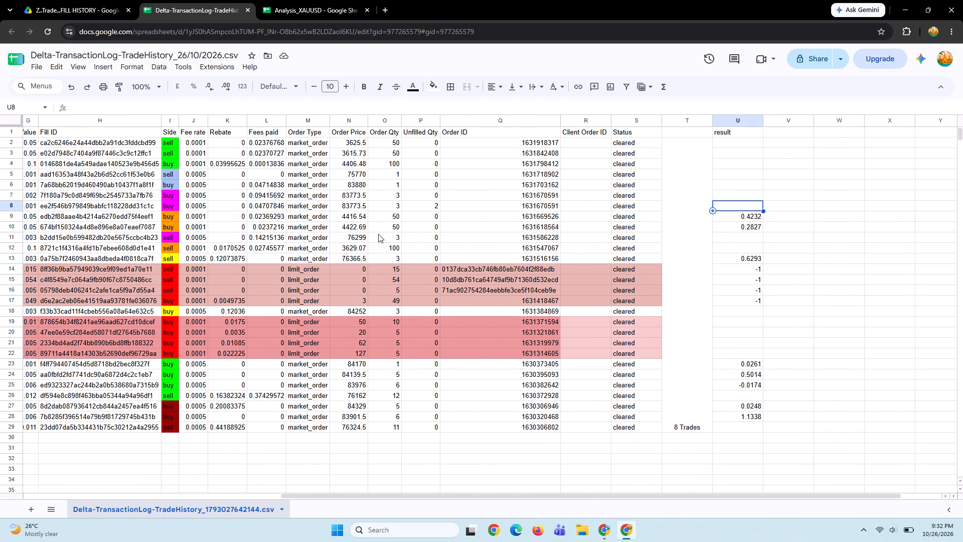
pyautogui.hscroll(1, 378, 234)
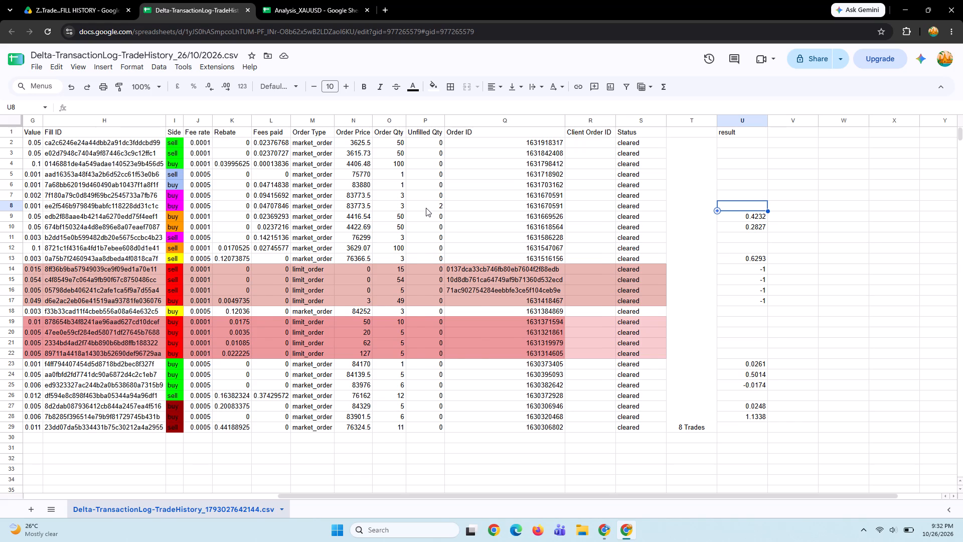
pyautogui.hscroll(1, 426, 208)
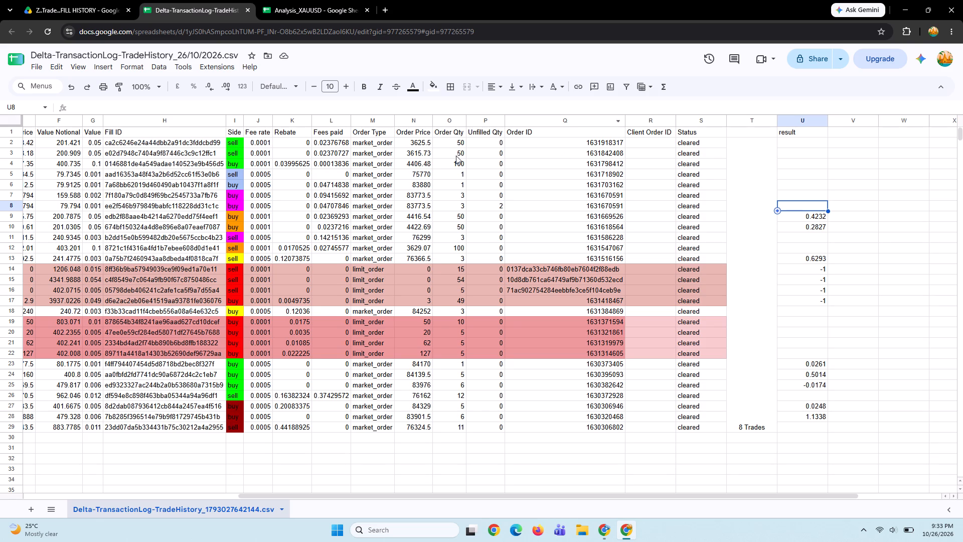
# Enter the upper green trade's results beside its two sell rows: 0.5257 in U2 and 0.2702 in U3.
pyautogui.click(479, 142)
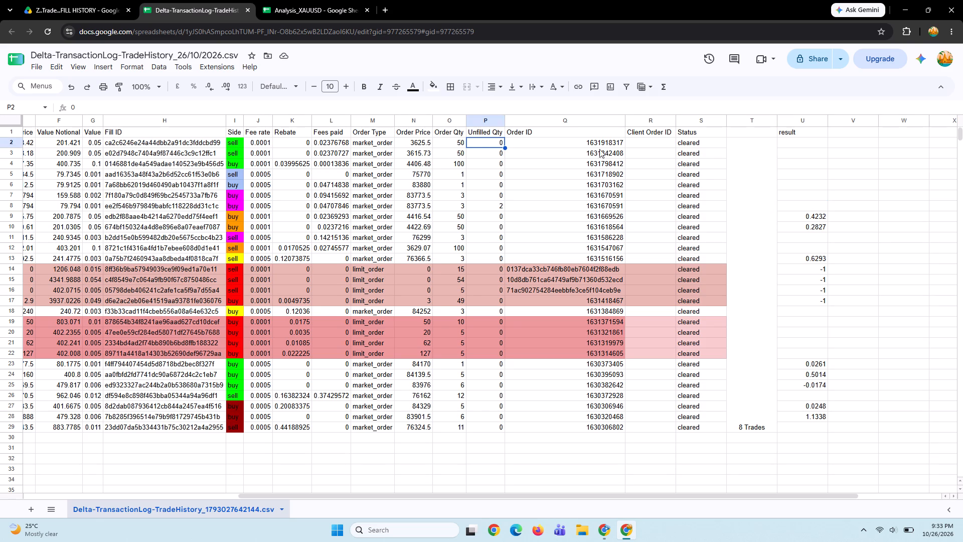
pyautogui.click(793, 145)
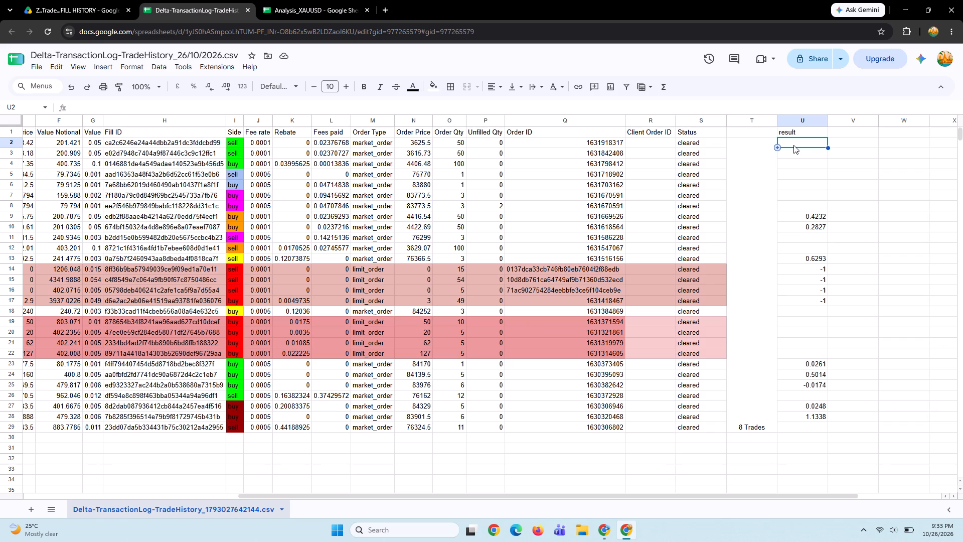
pyautogui.write('0.52')
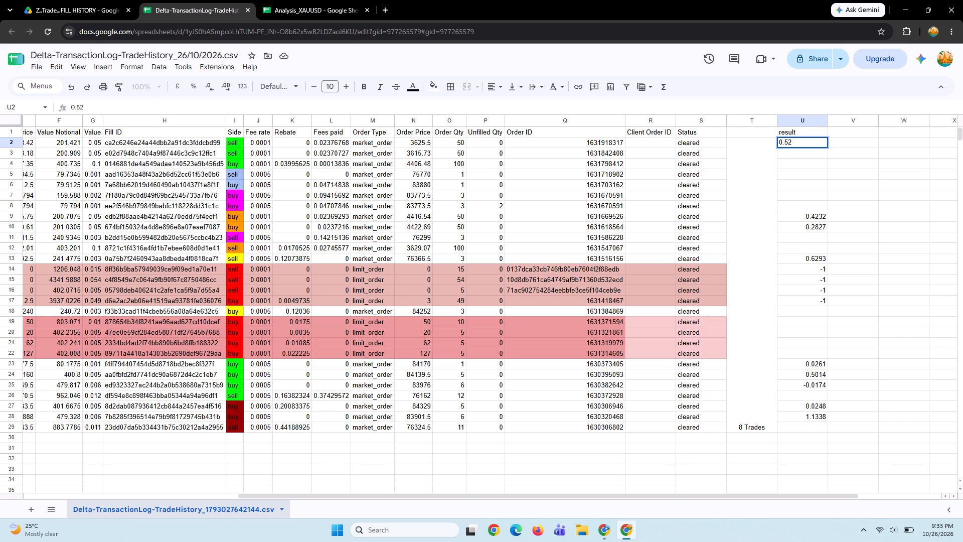
pyautogui.write('57')
pyautogui.click(796, 152)
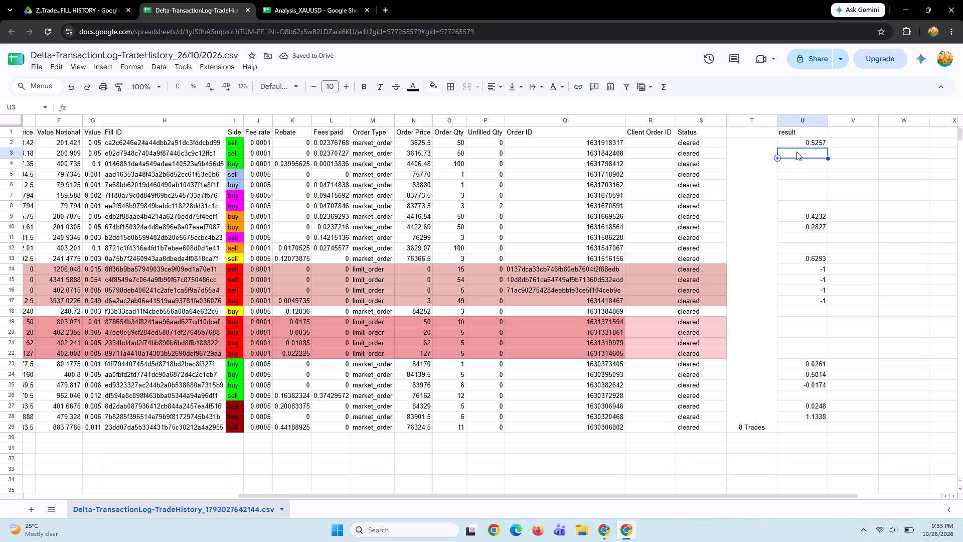
pyautogui.write('0.')
pyautogui.write('27.')
pyautogui.press('BackSpace')
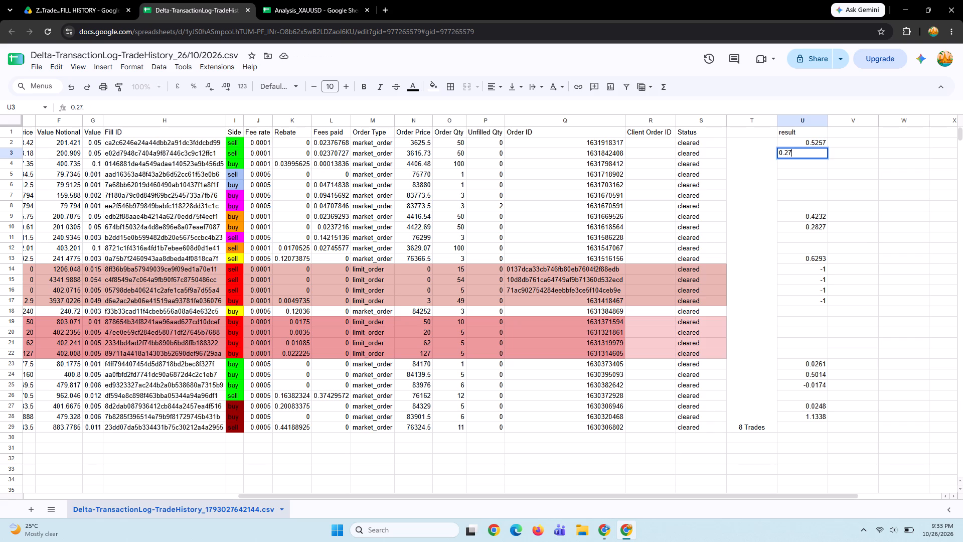
pyautogui.write('02')
pyautogui.press('Return')
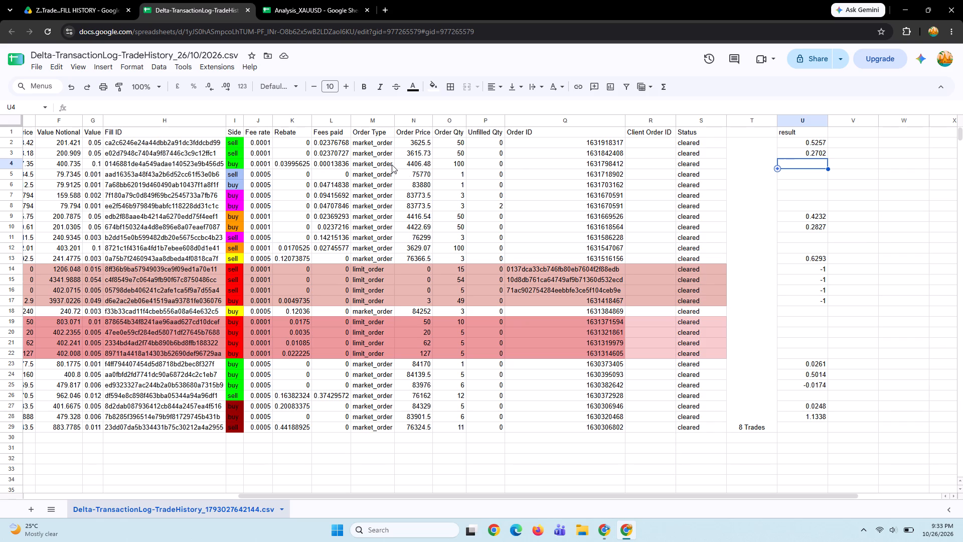
# Enter -0.4454 in U5 of the result column, beside the light-blue trade's sell row.
pyautogui.click(792, 174)
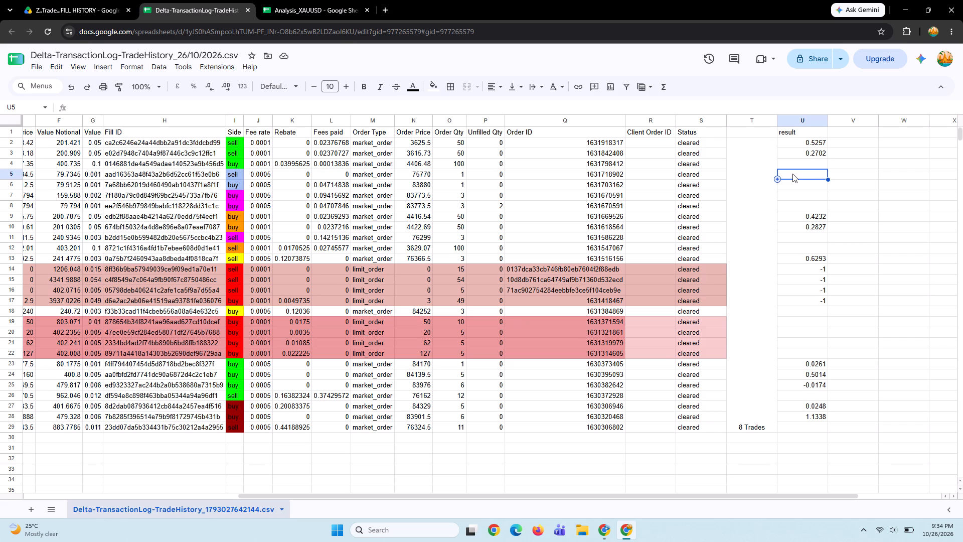
pyautogui.write('-0.44')
pyautogui.write('54')
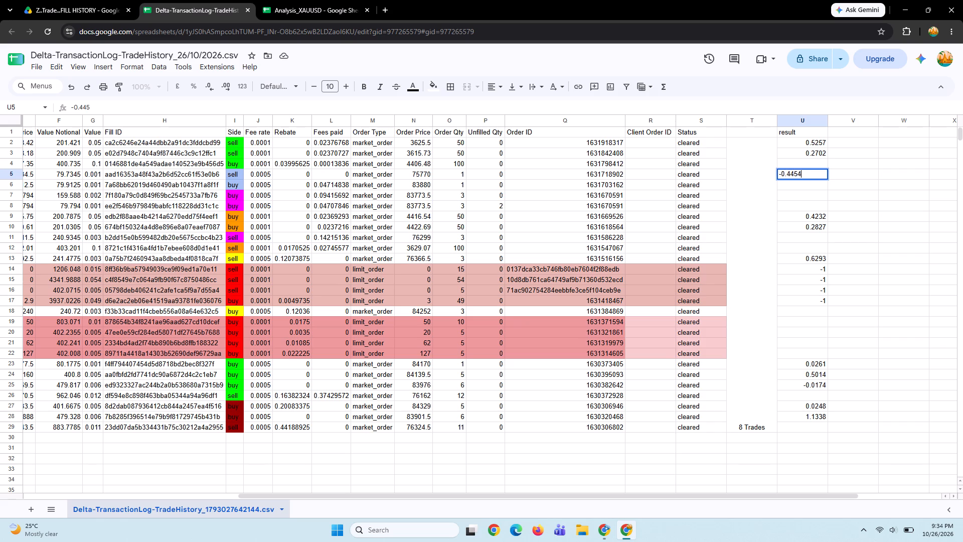
pyautogui.click(820, 183)
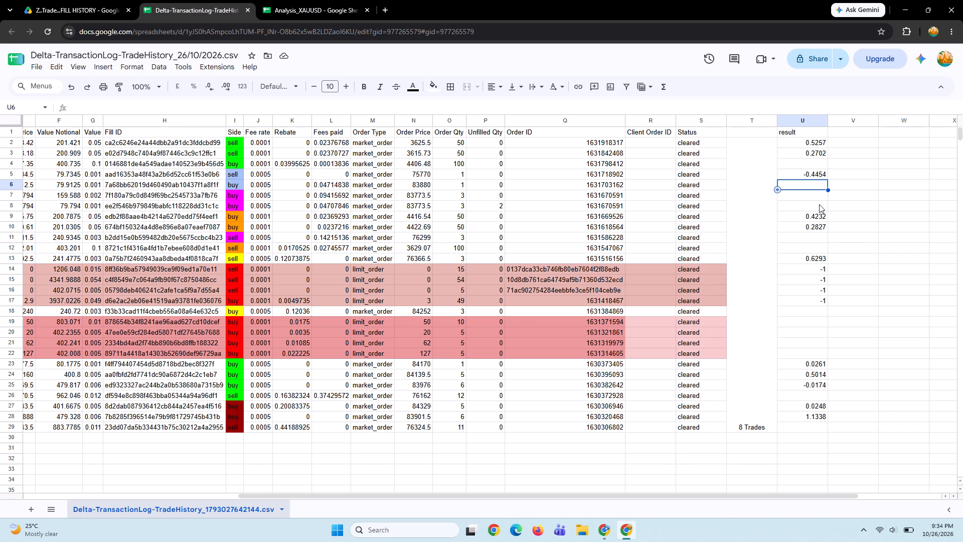
# Examine the magenta trade's buy and sell rows, comparing execution prices, quantities and fees for the result cell U7.
pyautogui.click(809, 196)
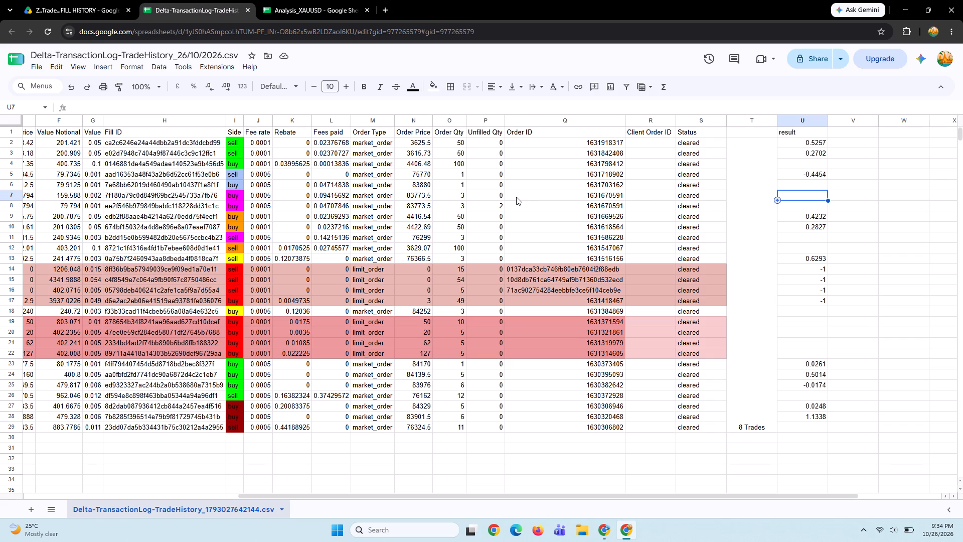
pyautogui.hscroll(1, 516, 197)
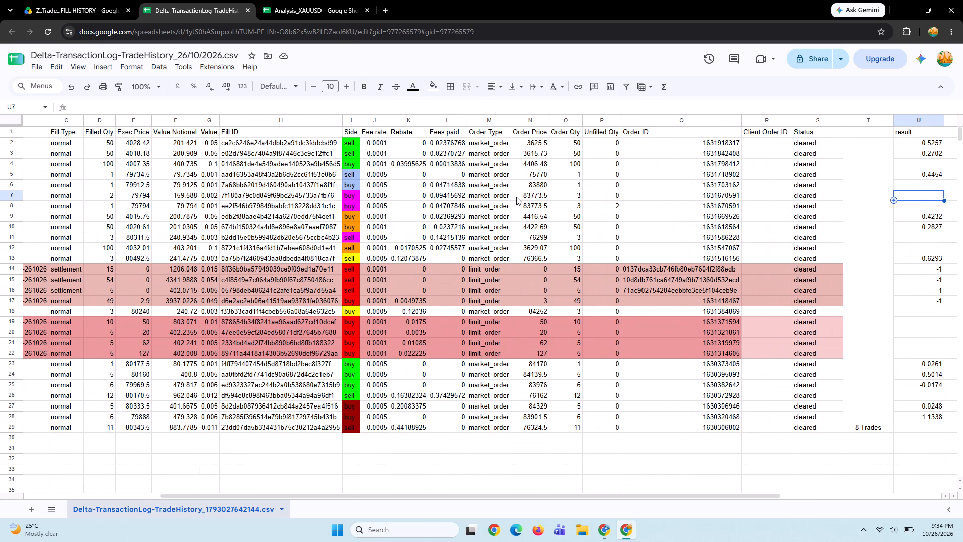
pyautogui.hscroll(4, 516, 197)
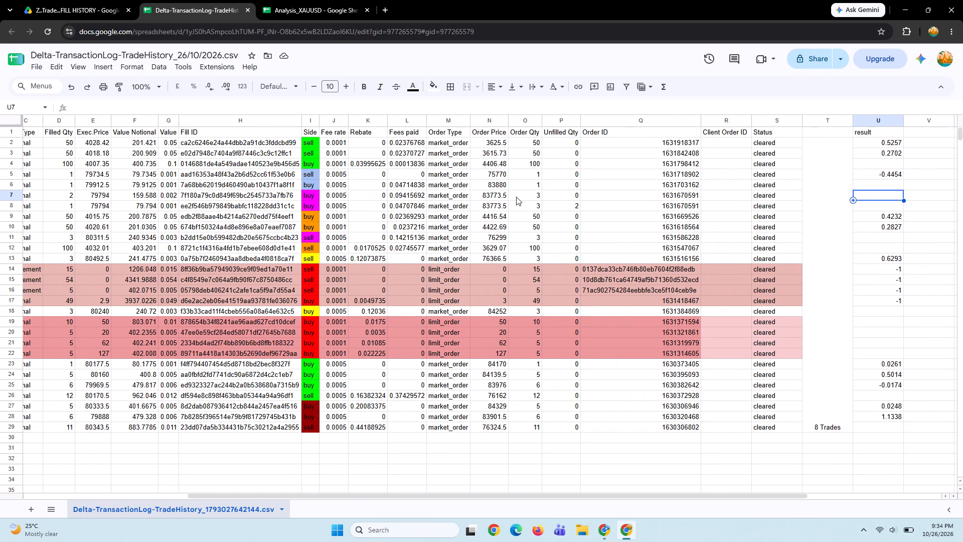
pyautogui.hscroll(1, 516, 197)
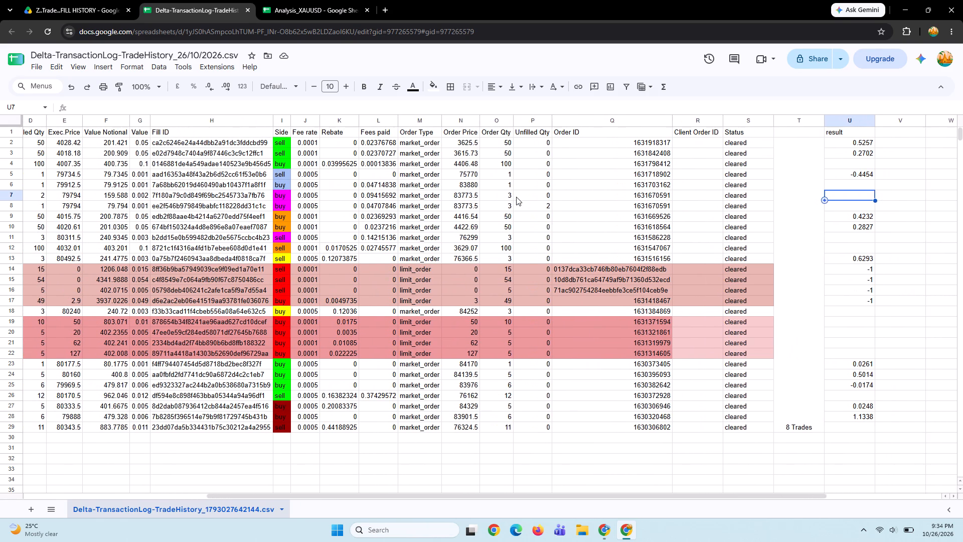
pyautogui.hscroll(2, 516, 197)
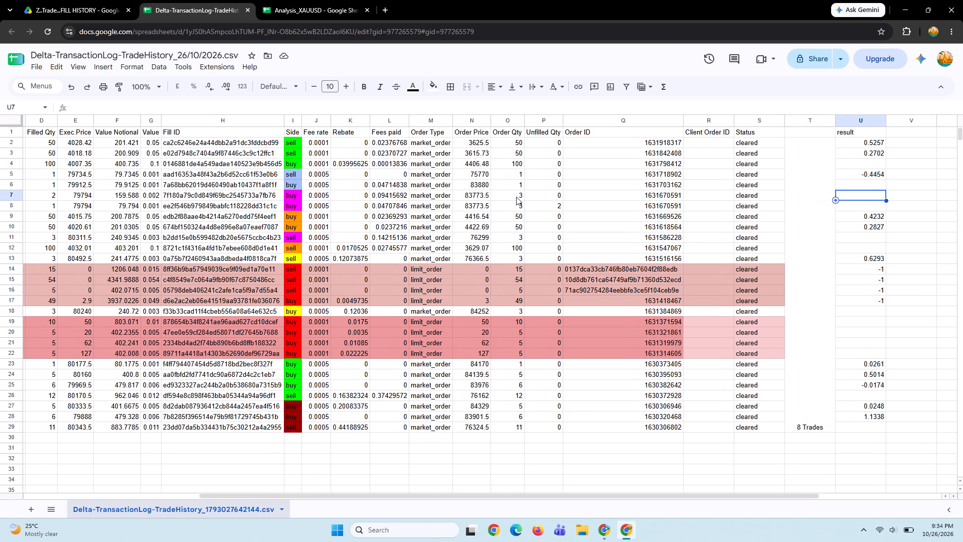
pyautogui.hscroll(3, 516, 197)
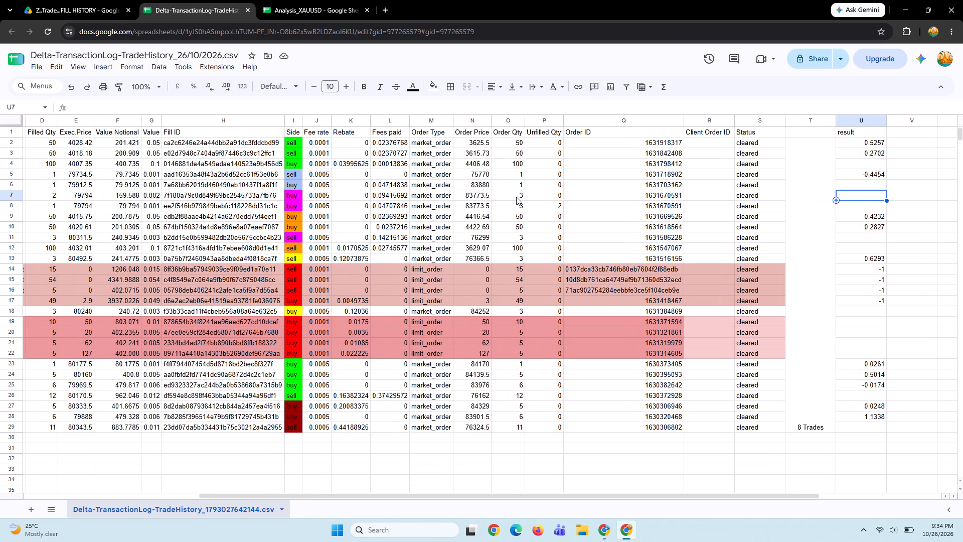
pyautogui.hscroll(1, 516, 197)
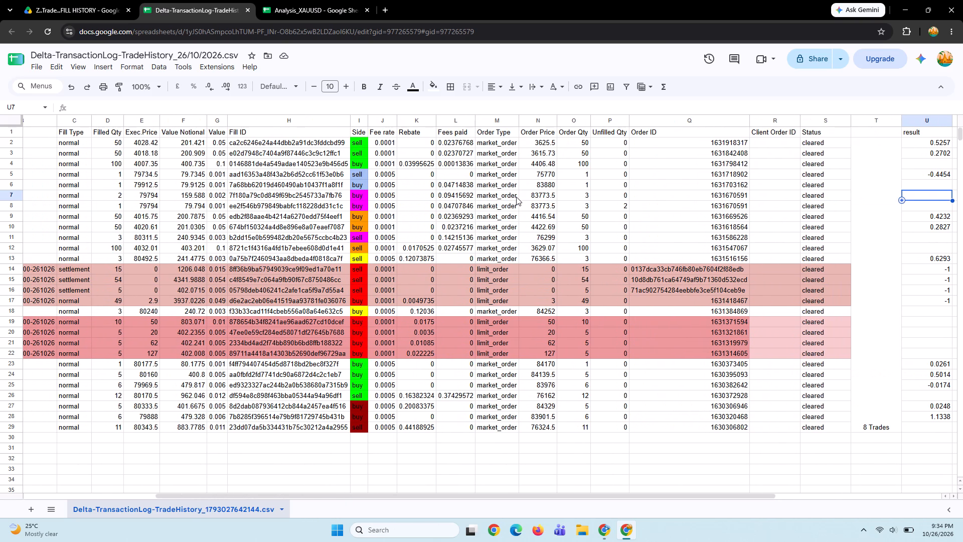
pyautogui.hscroll(1, 516, 197)
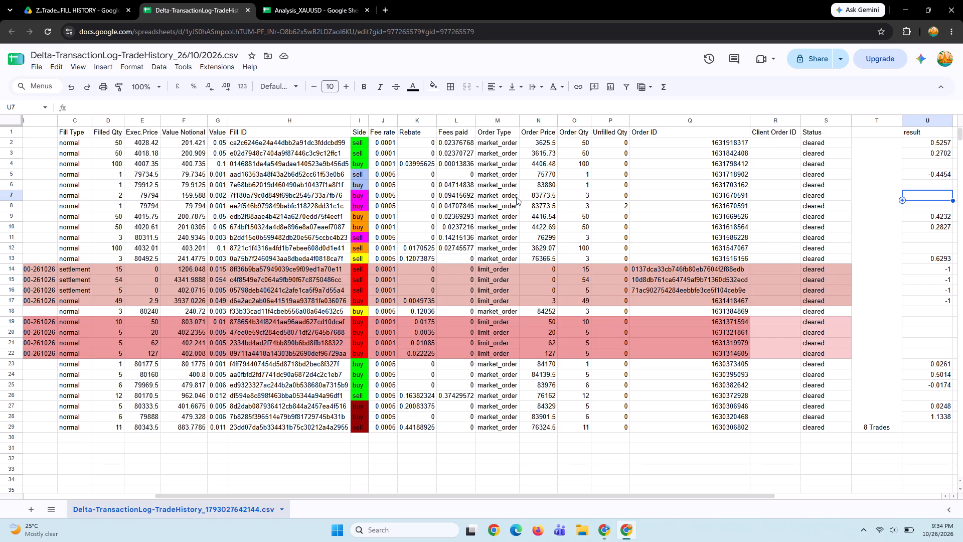
pyautogui.hscroll(-1, 580, 233)
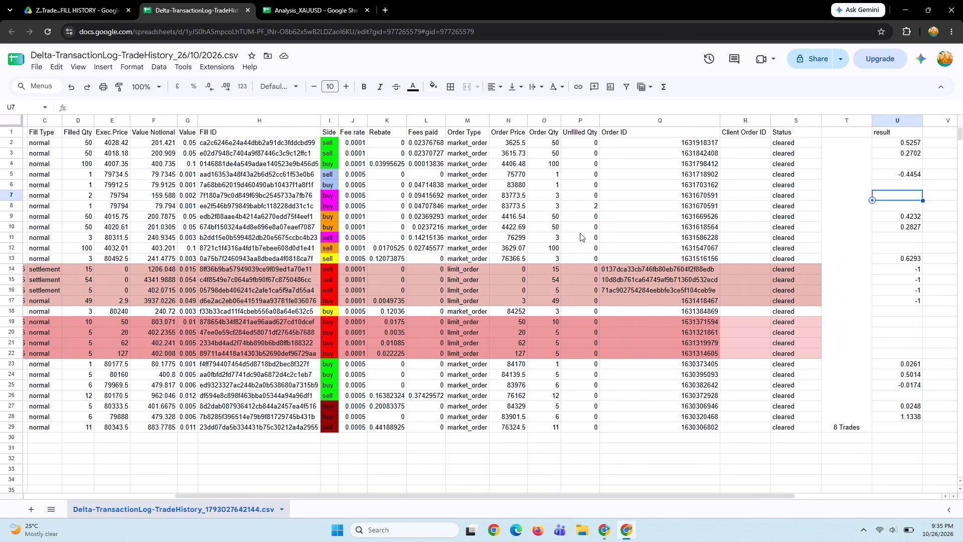
pyautogui.hscroll(-2, 580, 233)
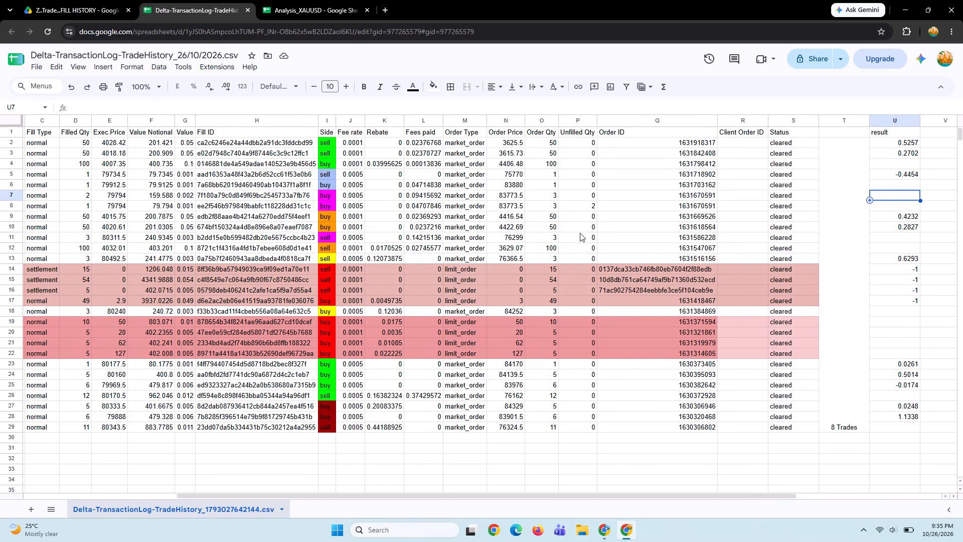
pyautogui.hscroll(-2, 580, 233)
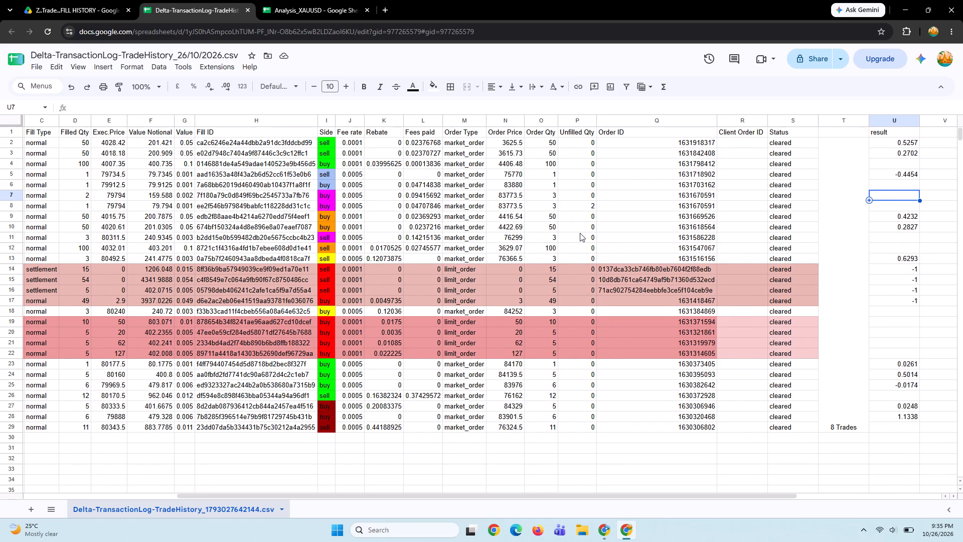
pyautogui.hscroll(-1, 580, 233)
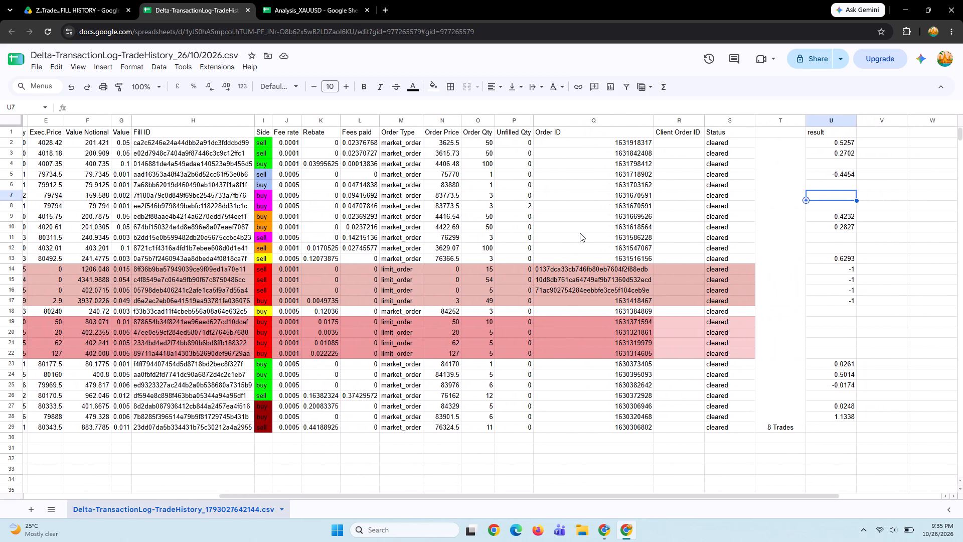
pyautogui.click(841, 189)
pyautogui.click(835, 197)
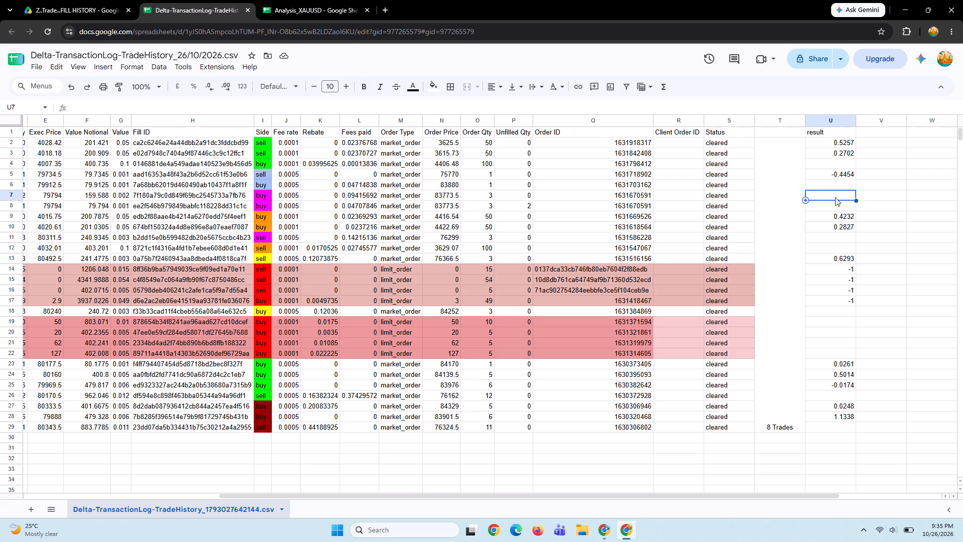
# Add a column header "move" in V1, beside the result header.
pyautogui.click(884, 132)
pyautogui.write('move')
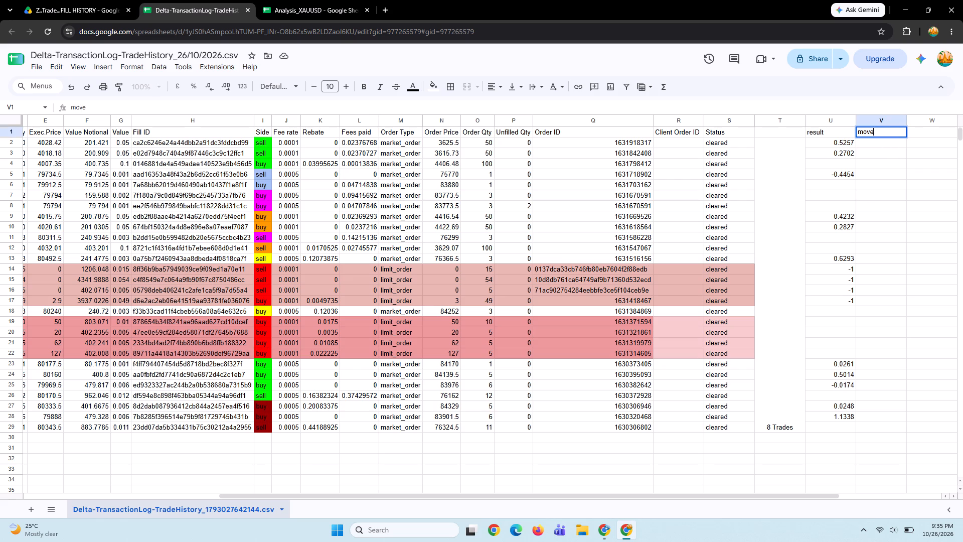
pyautogui.press('space')
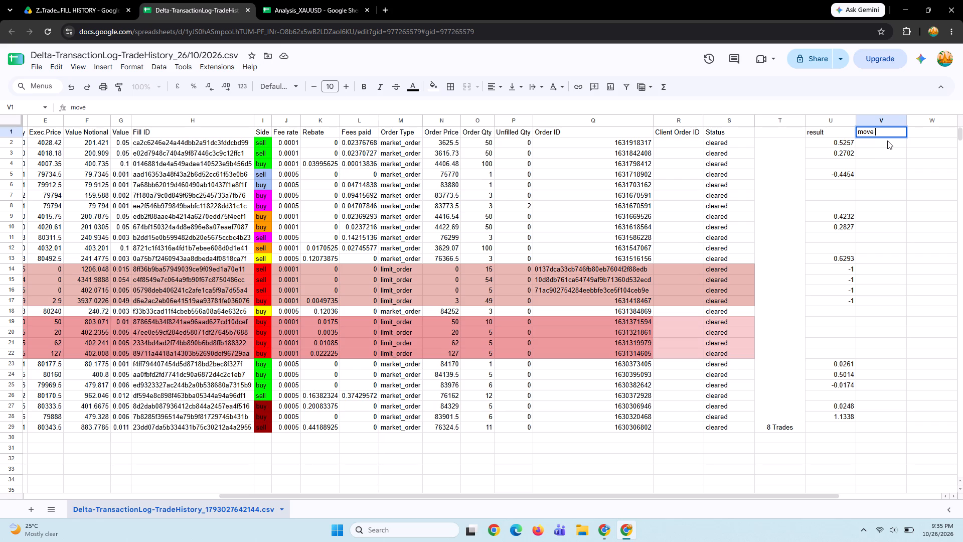
pyautogui.click(887, 141)
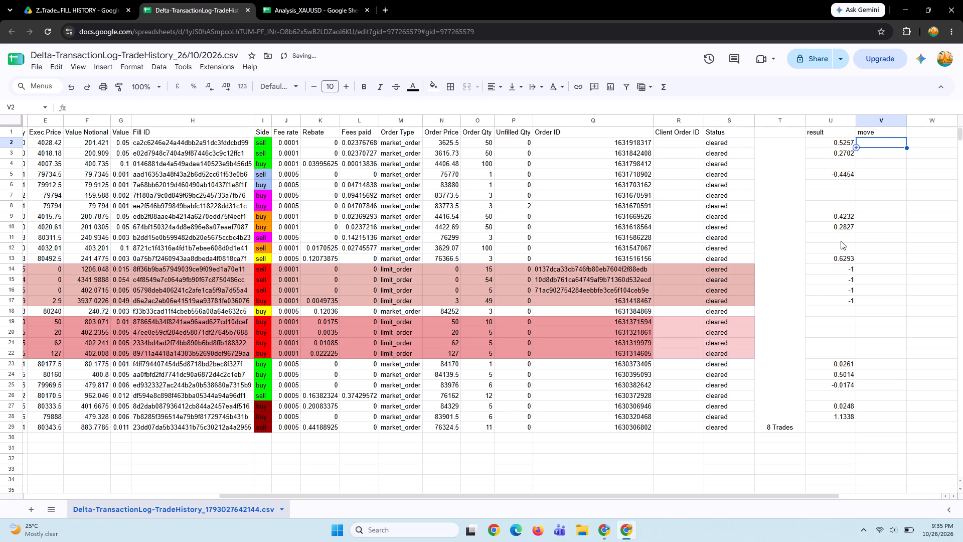
# Enter 1.2887 in both U7 and U8 of the result column, beside the magenta trade's two buy rows.
pyautogui.click(841, 241)
pyautogui.click(842, 192)
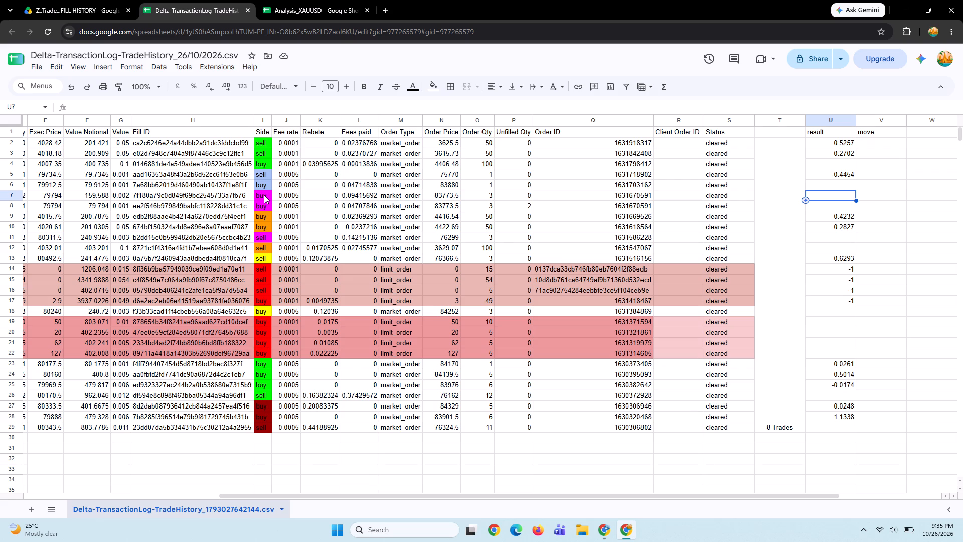
pyautogui.write('12')
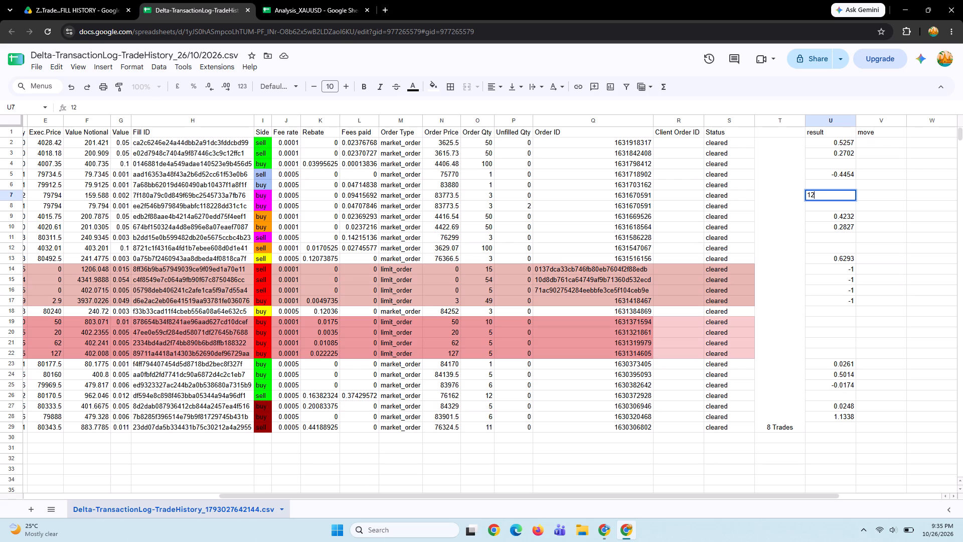
pyautogui.press('BackSpace')
pyautogui.press('BackSpace')
pyautogui.write('1.28')
pyautogui.write('87')
pyautogui.click(836, 205)
pyautogui.write('1.2887')
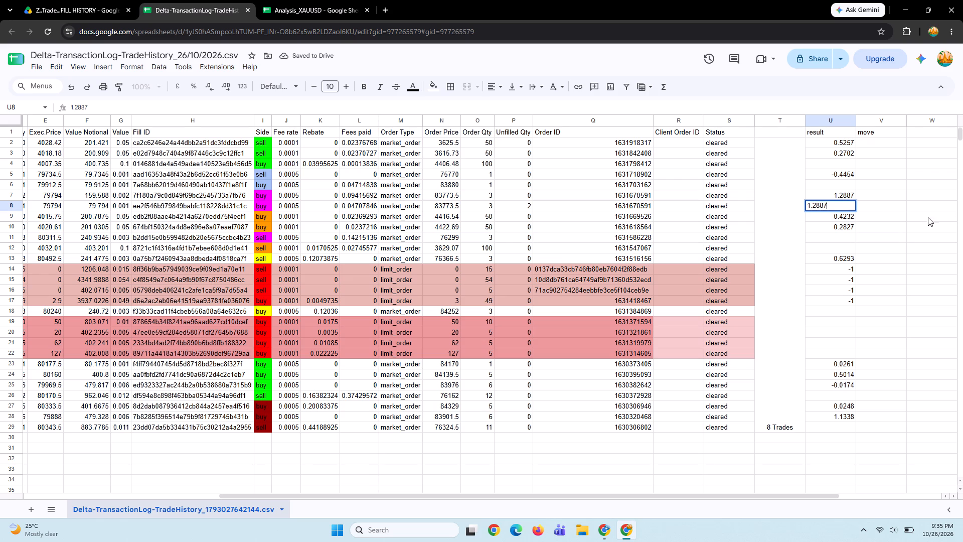
pyautogui.click(885, 206)
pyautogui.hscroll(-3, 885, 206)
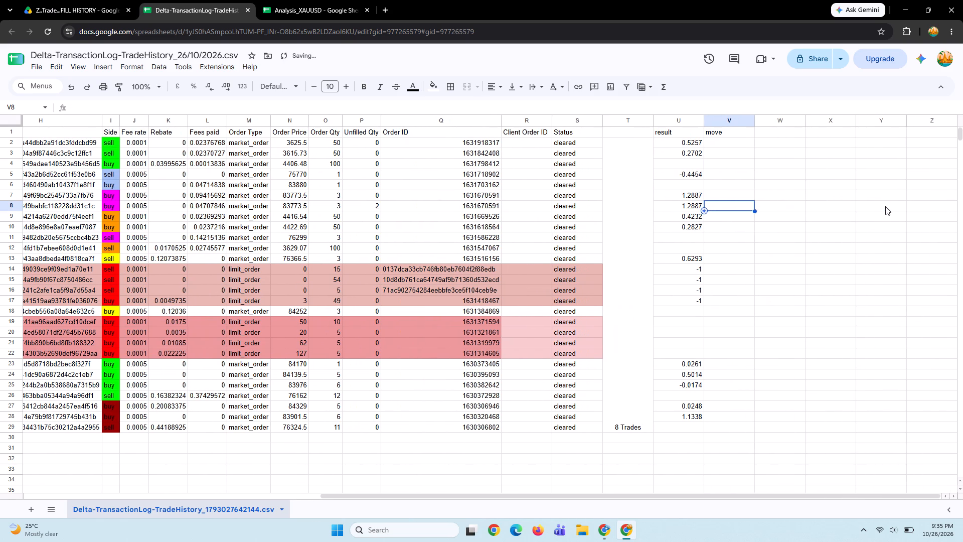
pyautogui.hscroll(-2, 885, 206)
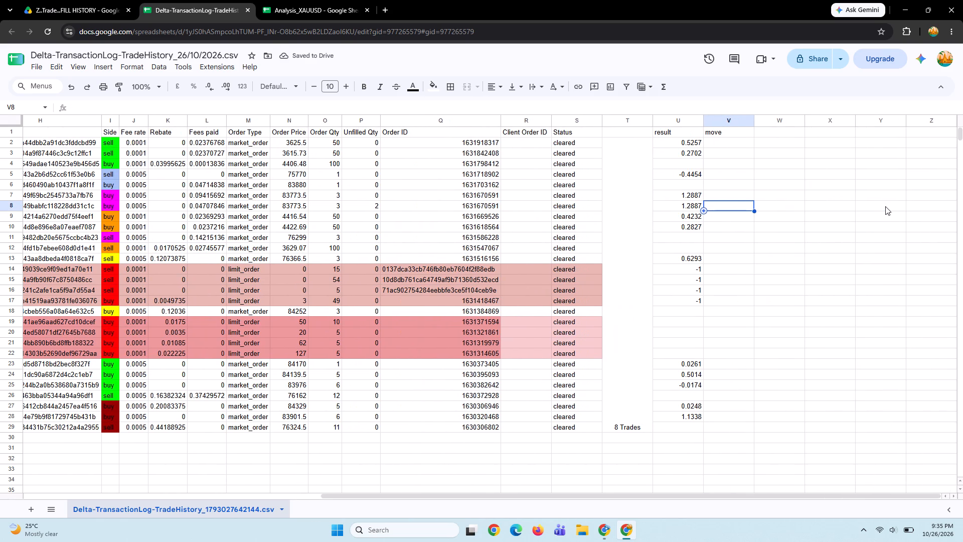
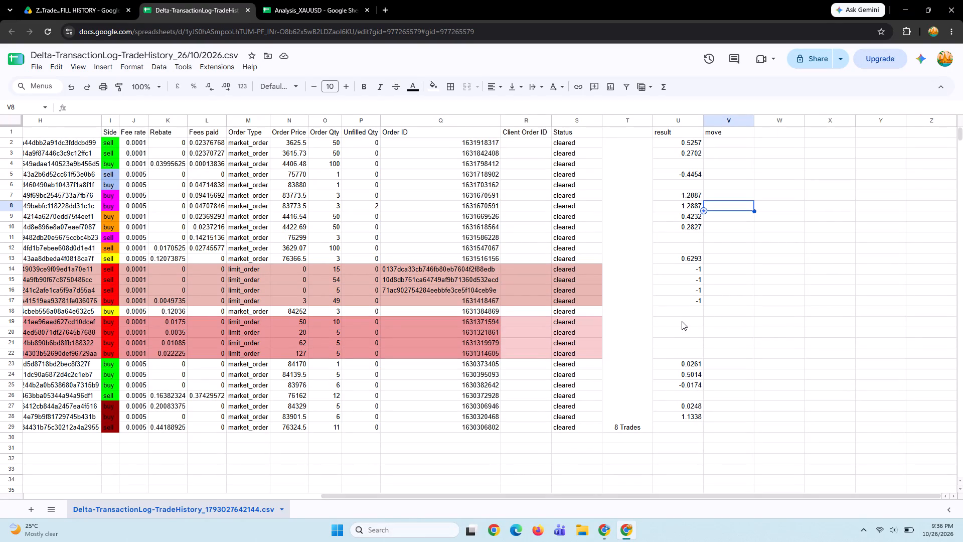
# Review the trade rows against the result column, checking its blank cells between rows 4 and 29 and the empty move column beside it.
pyautogui.moveTo(580, 355); pyautogui.dragTo(575, 320)
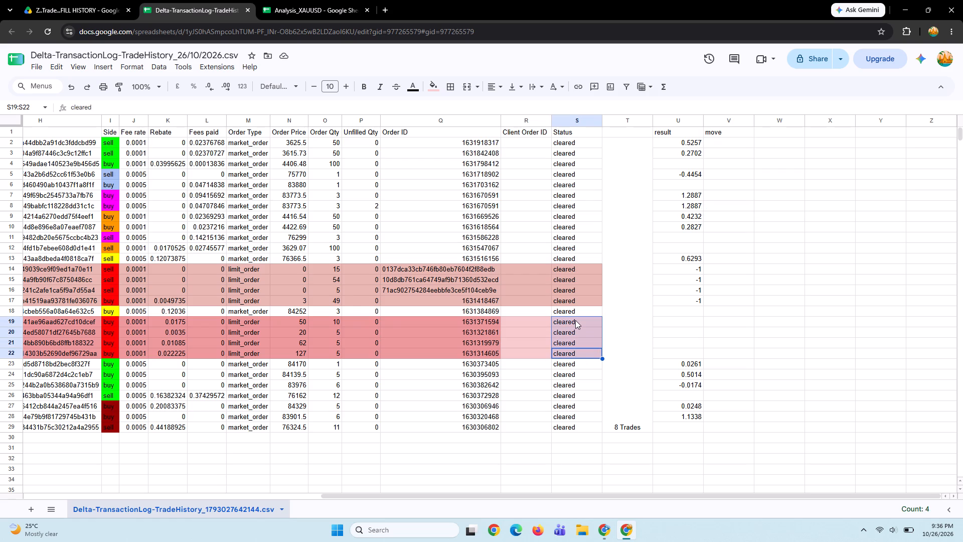
pyautogui.click(735, 325)
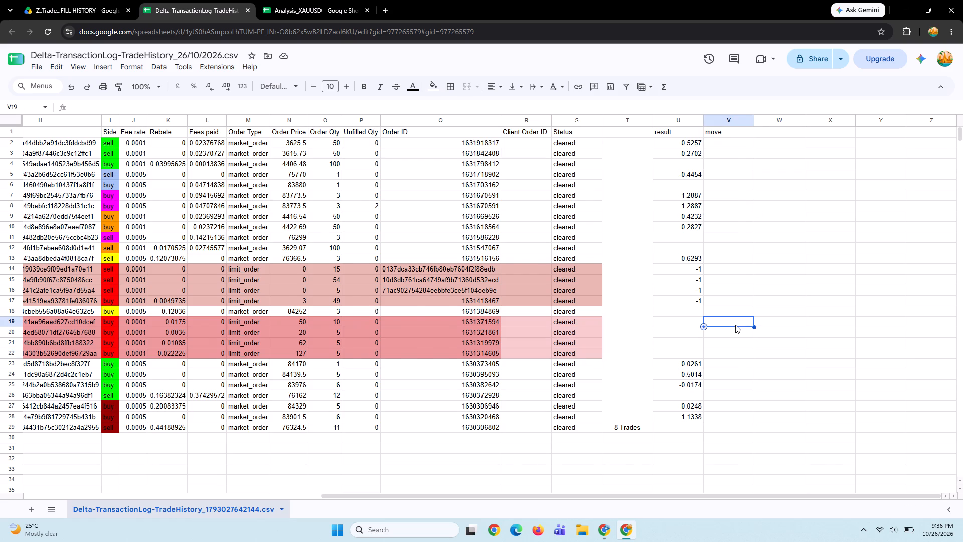
pyautogui.hscroll(4, 735, 325)
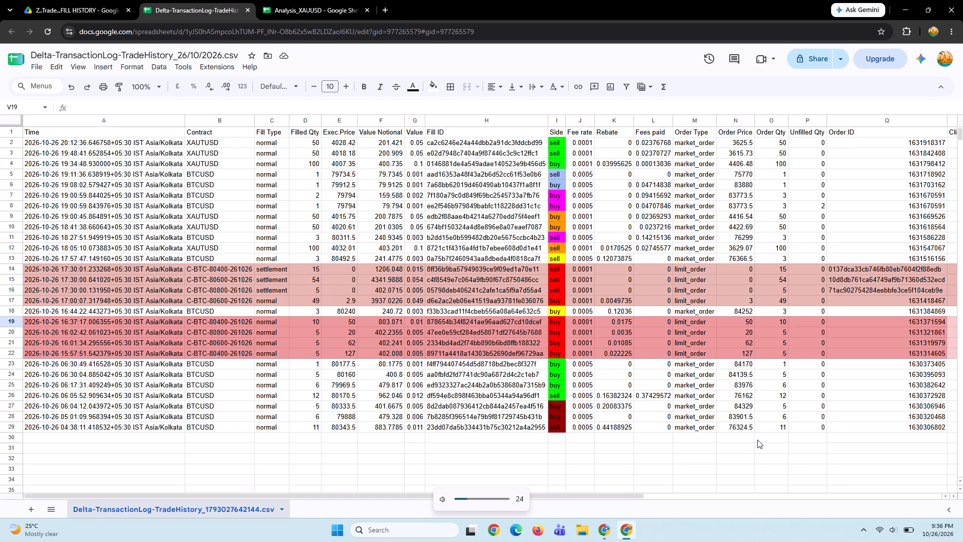
pyautogui.hscroll(-5, 757, 440)
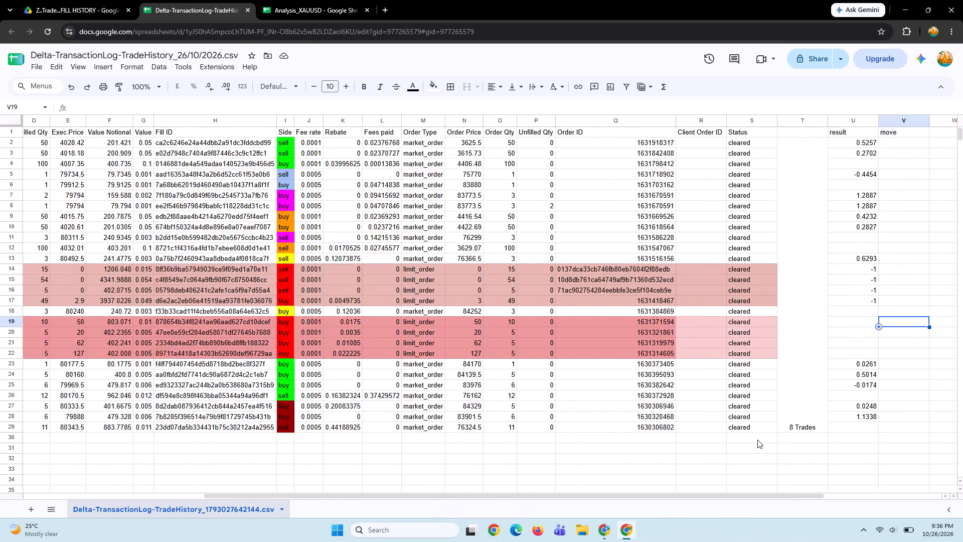
pyautogui.hscroll(-3, 757, 440)
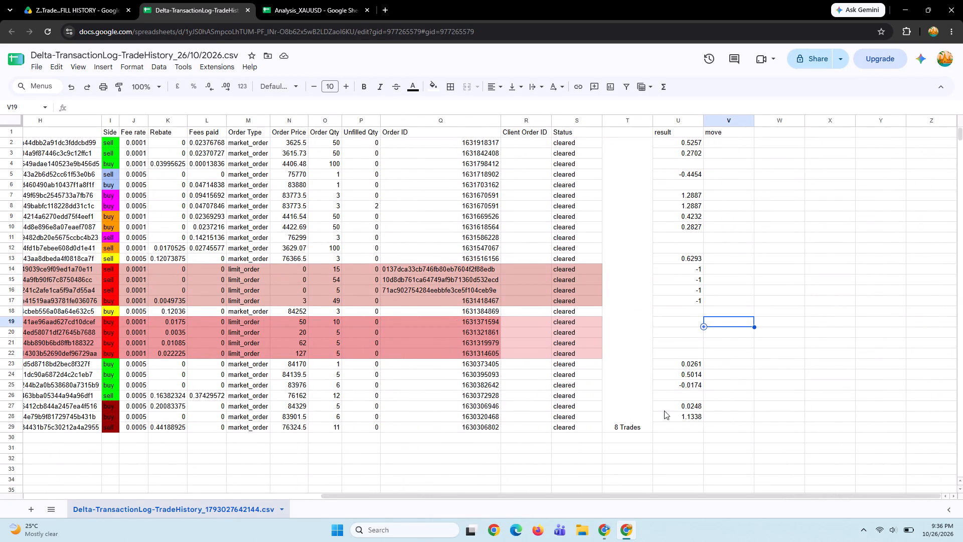
pyautogui.click(687, 395)
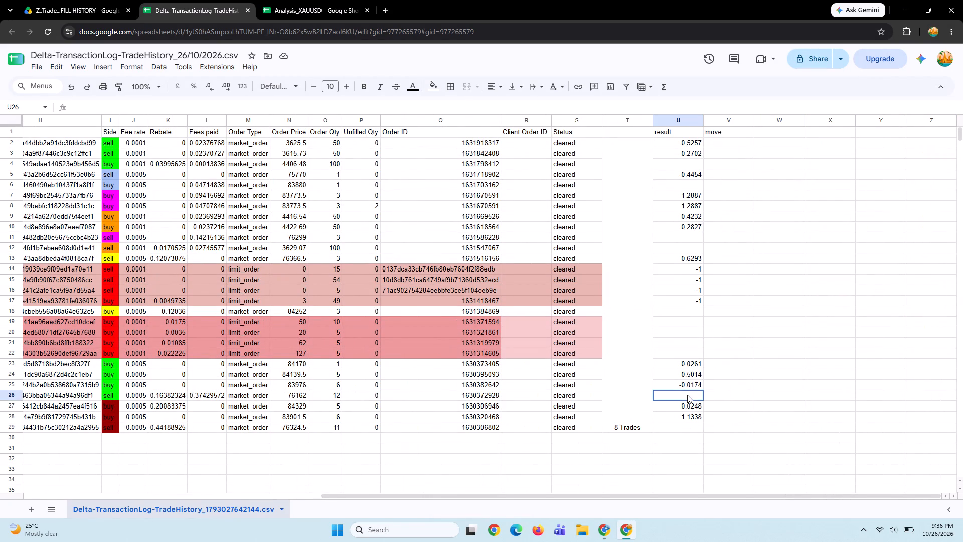
pyautogui.click(689, 428)
pyautogui.click(690, 396)
pyautogui.click(690, 355)
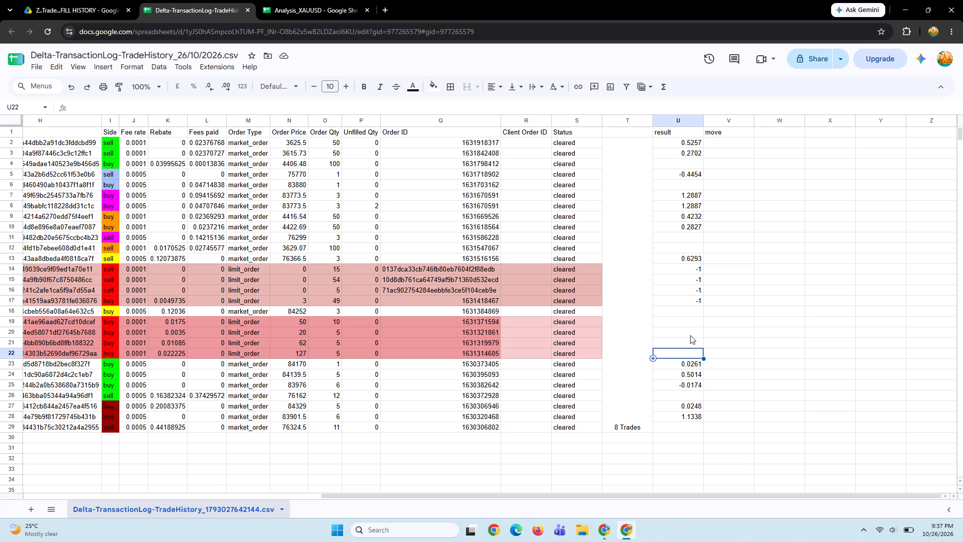
pyautogui.click(689, 342)
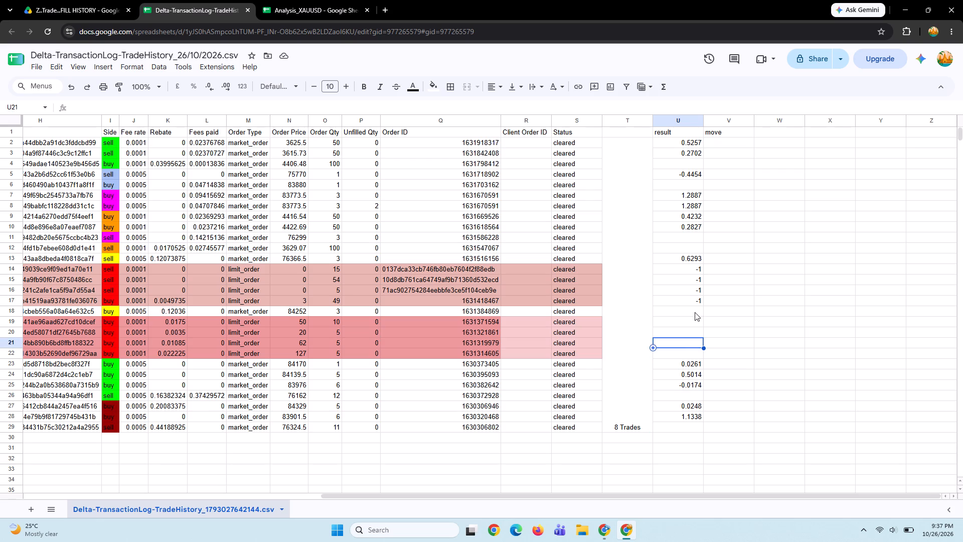
pyautogui.click(695, 312)
pyautogui.click(690, 251)
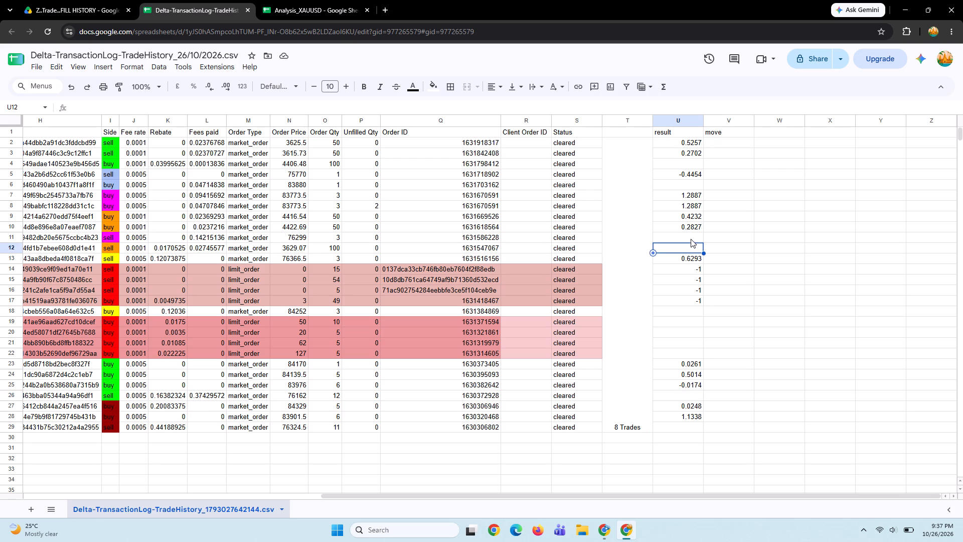
pyautogui.click(691, 235)
pyautogui.click(690, 188)
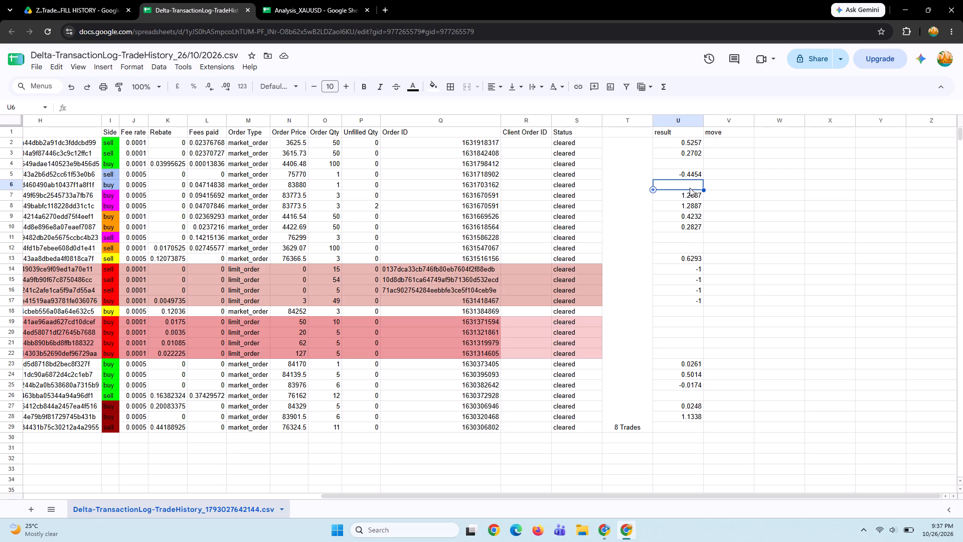
pyautogui.click(689, 163)
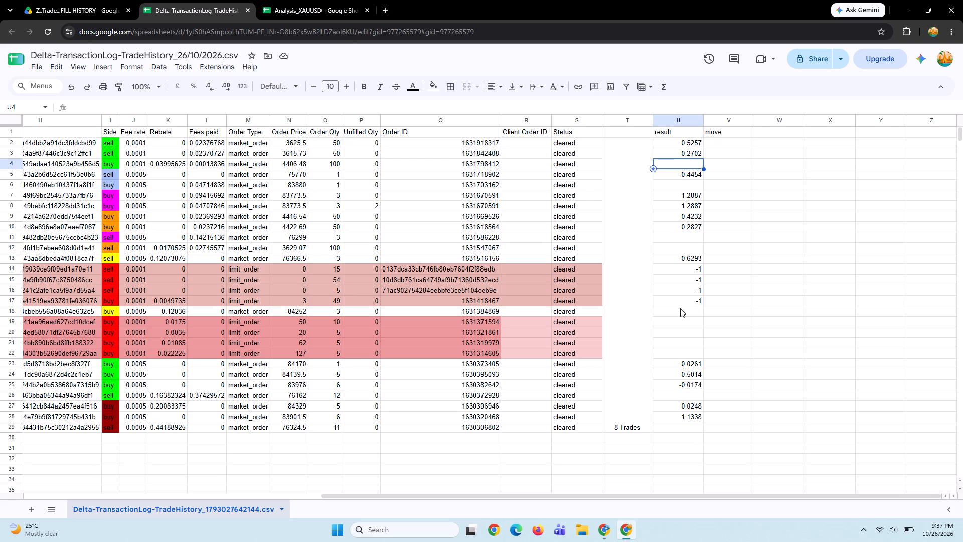
pyautogui.click(680, 308)
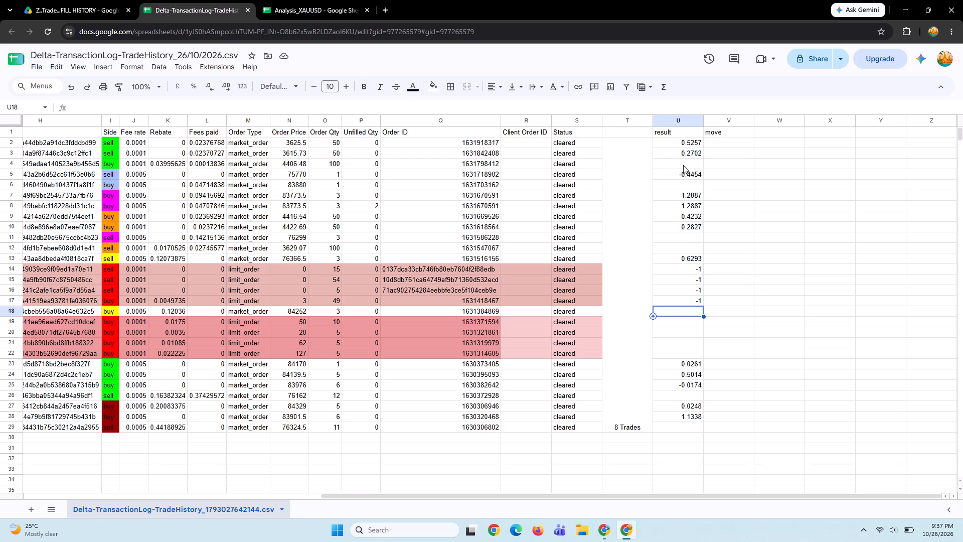
pyautogui.click(684, 162)
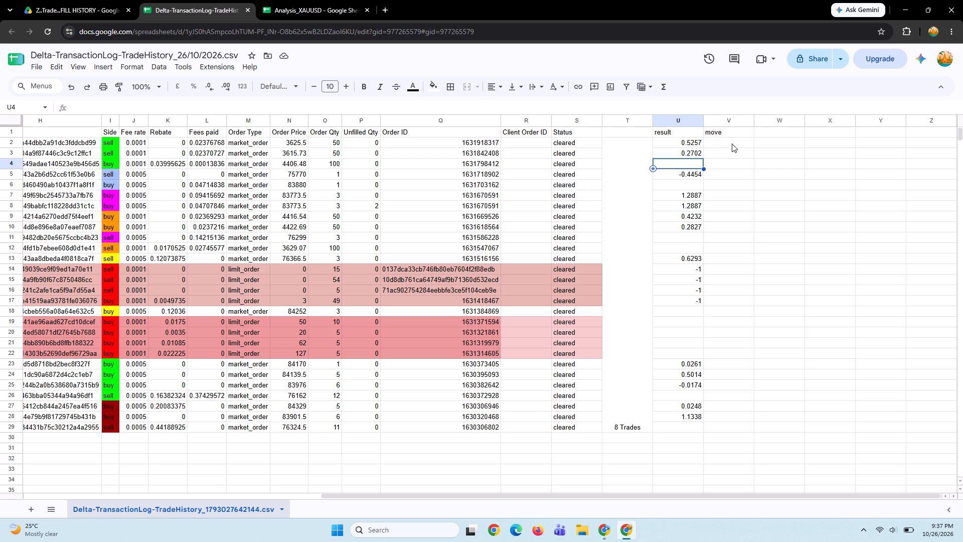
pyautogui.click(732, 144)
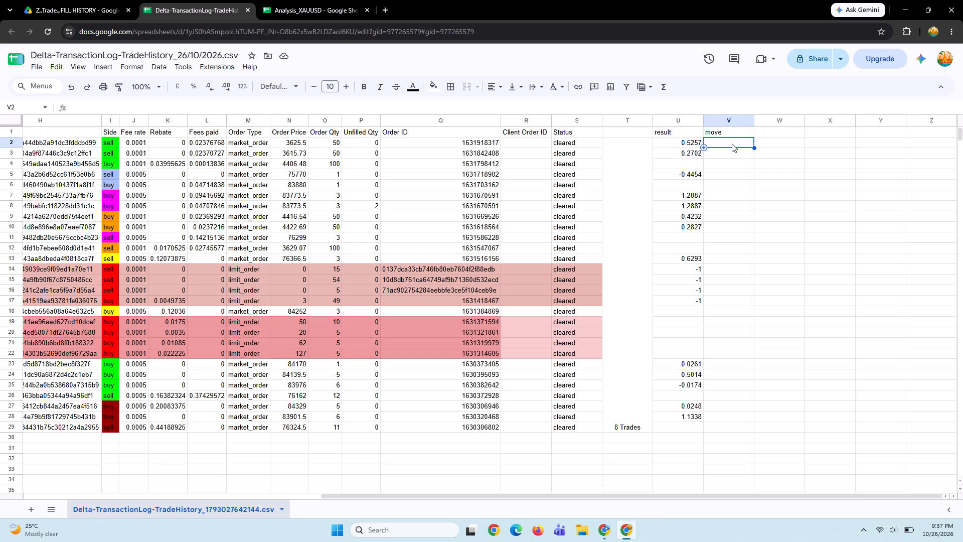
pyautogui.click(728, 175)
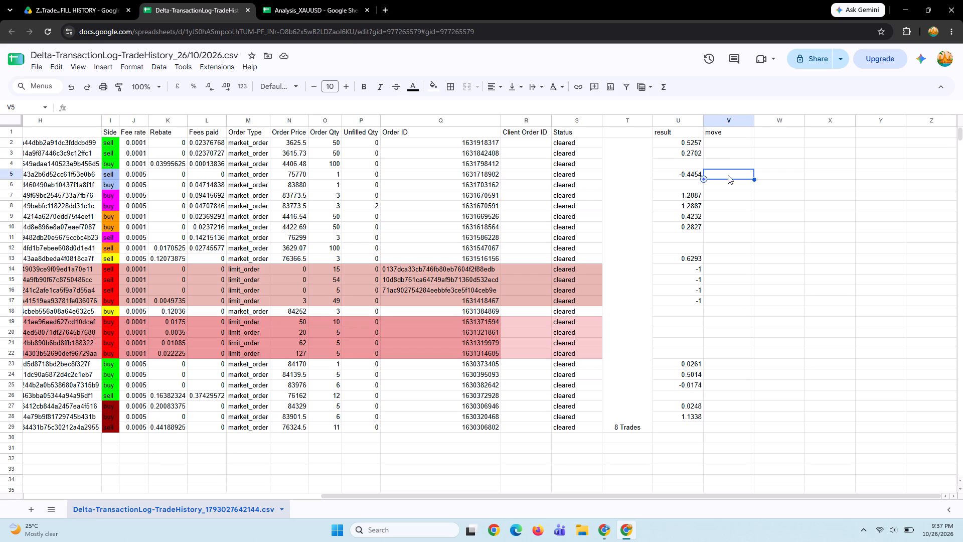
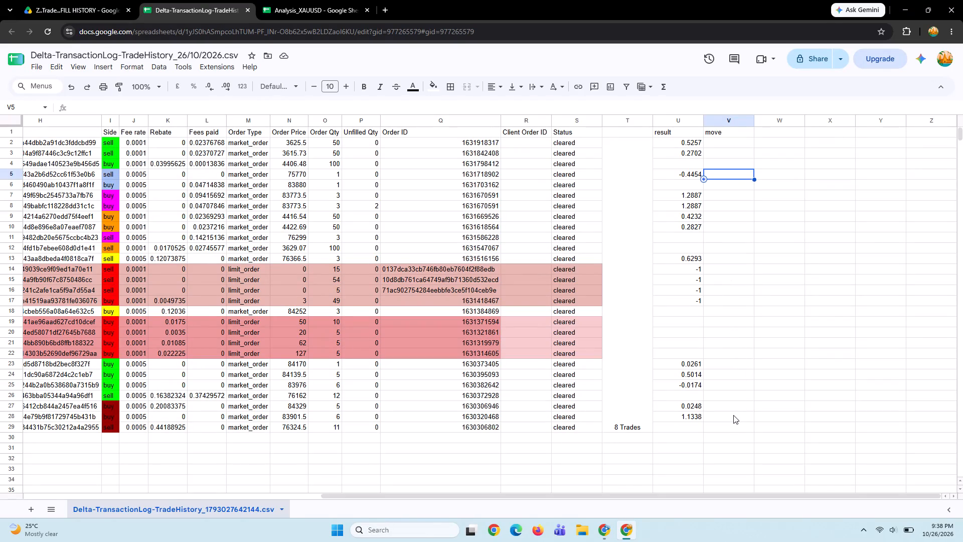
# Replace the move heading in V1 with "entry price" and add the heading "closed price" in W1.
pyautogui.click(733, 415)
pyautogui.click(732, 130)
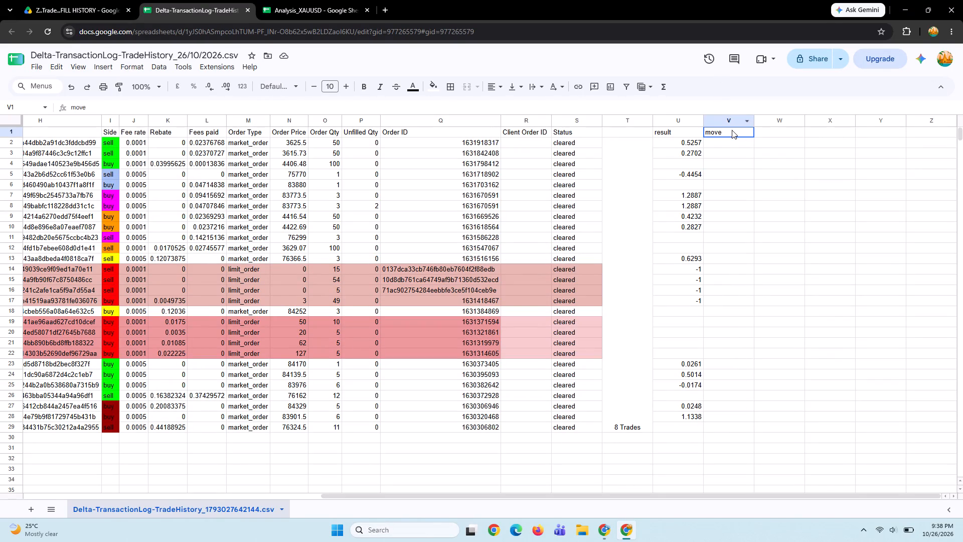
pyautogui.write('entry')
pyautogui.click(780, 131)
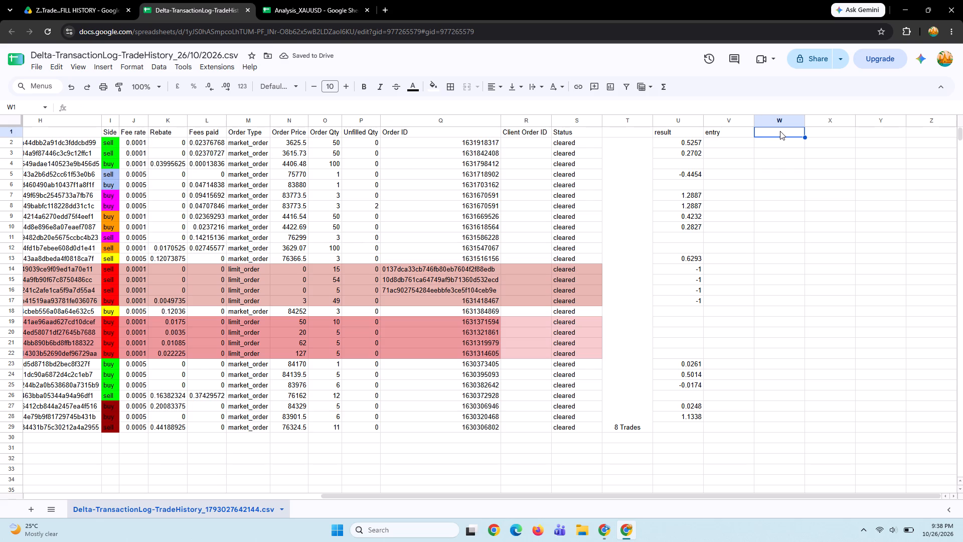
pyautogui.write('closed')
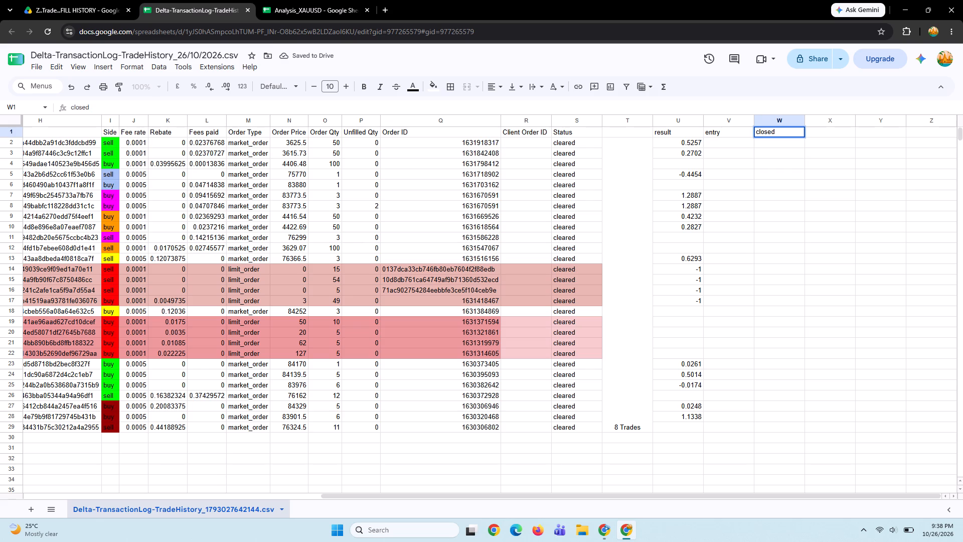
pyautogui.press('space')
pyautogui.write('price')
pyautogui.click(726, 132)
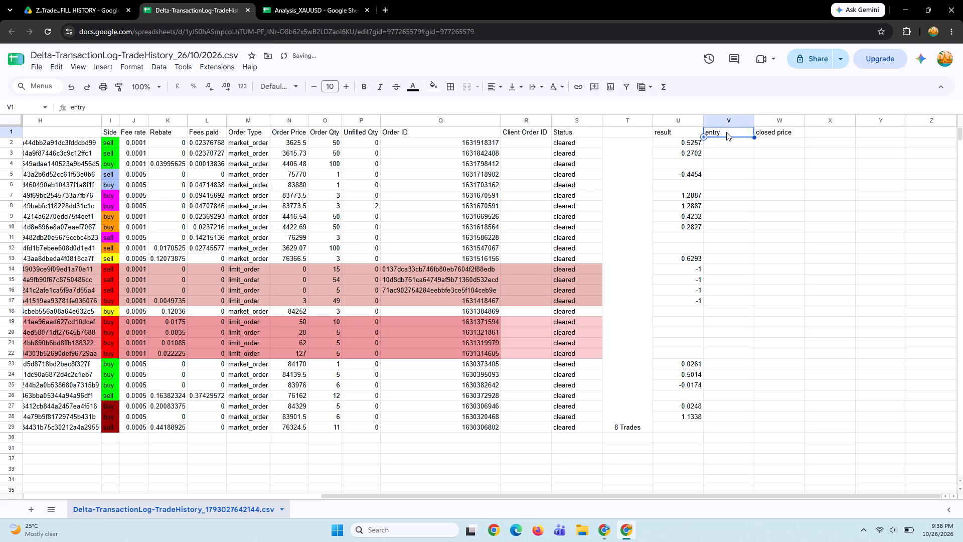
pyautogui.click(402, 107)
pyautogui.press('space')
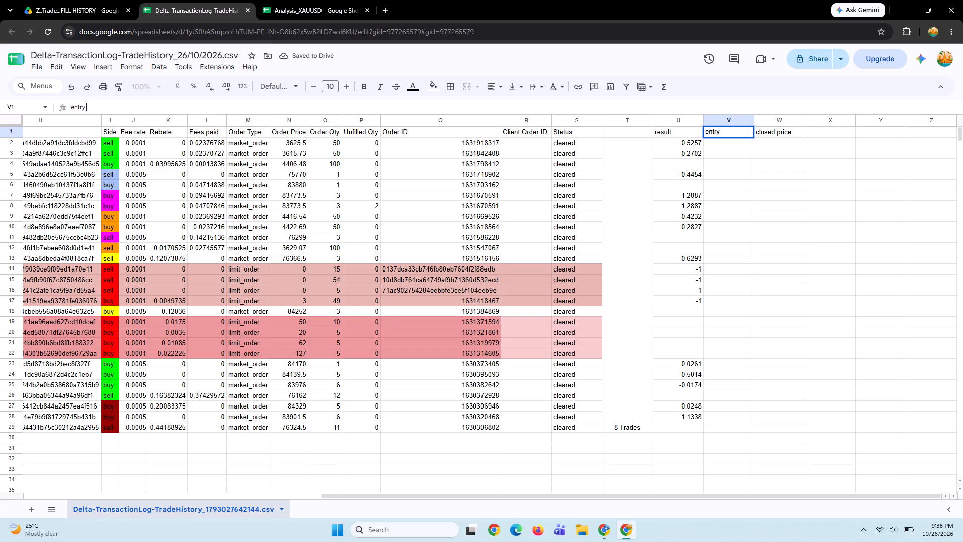
pyautogui.write('price')
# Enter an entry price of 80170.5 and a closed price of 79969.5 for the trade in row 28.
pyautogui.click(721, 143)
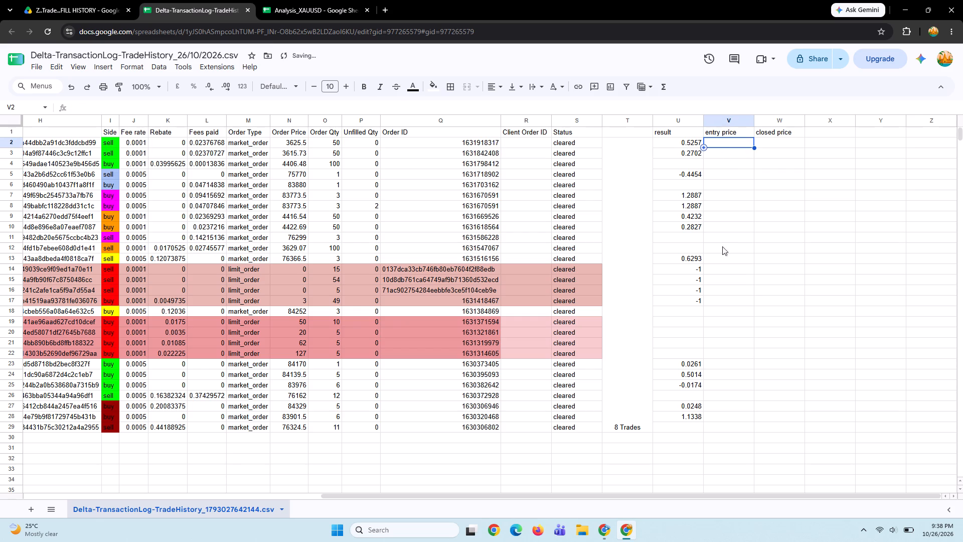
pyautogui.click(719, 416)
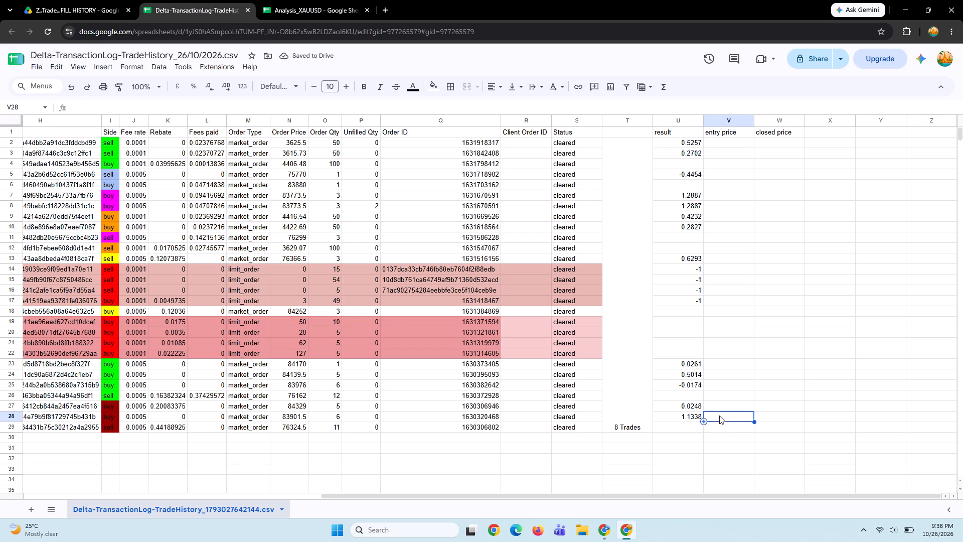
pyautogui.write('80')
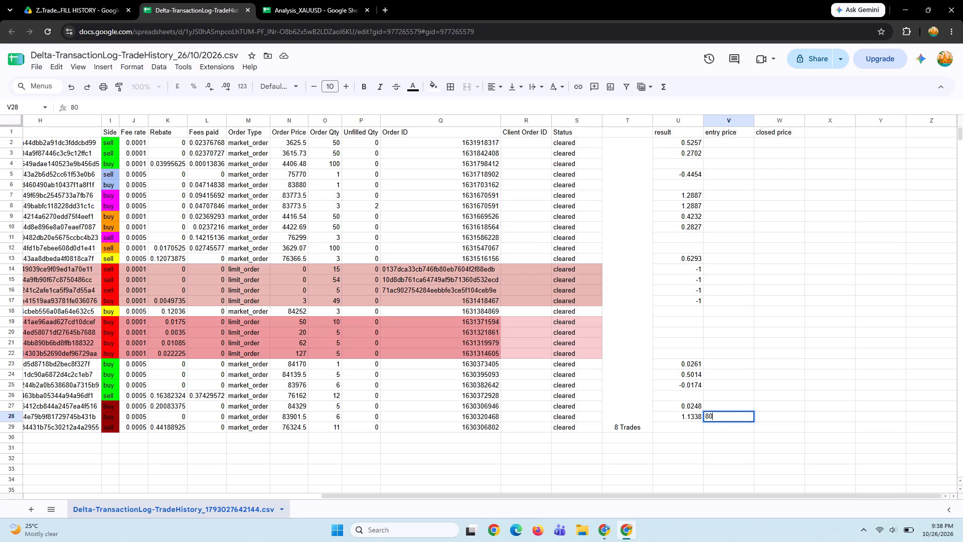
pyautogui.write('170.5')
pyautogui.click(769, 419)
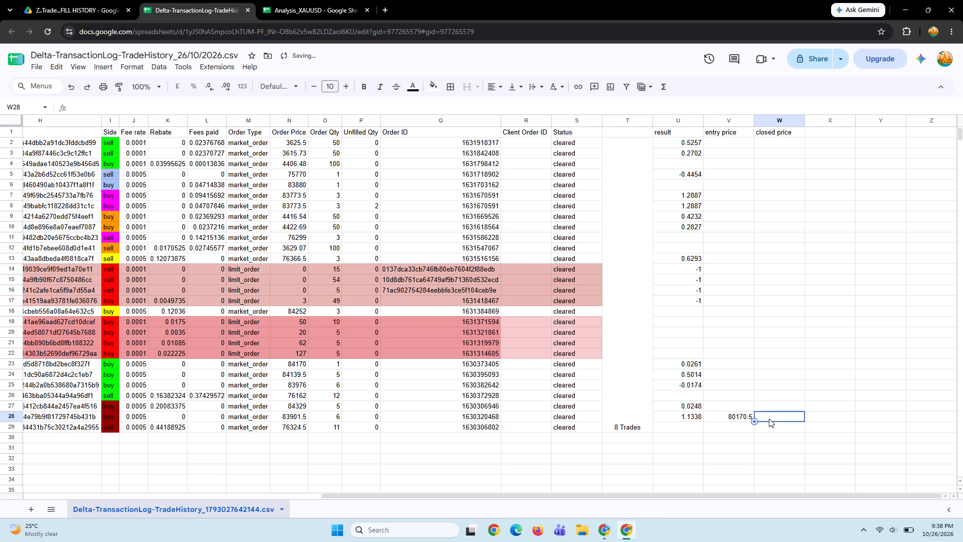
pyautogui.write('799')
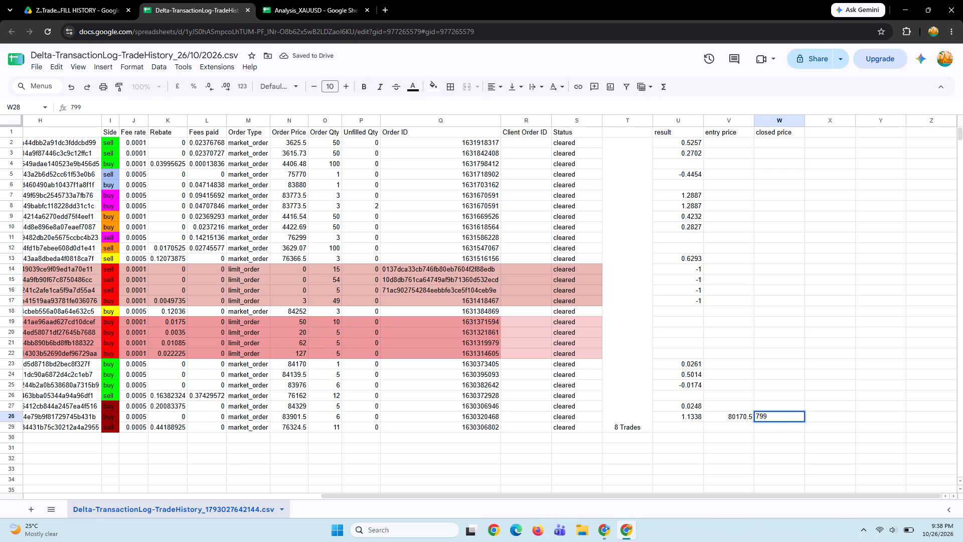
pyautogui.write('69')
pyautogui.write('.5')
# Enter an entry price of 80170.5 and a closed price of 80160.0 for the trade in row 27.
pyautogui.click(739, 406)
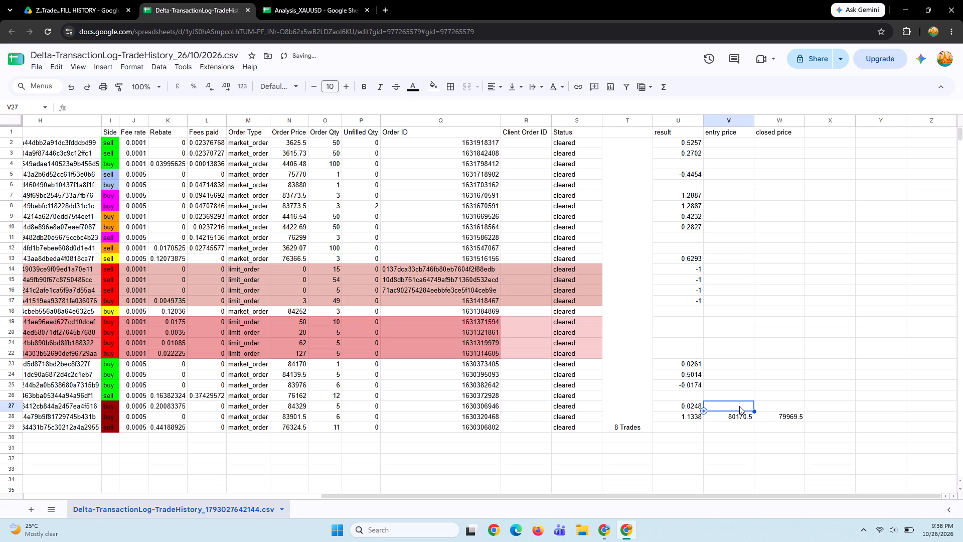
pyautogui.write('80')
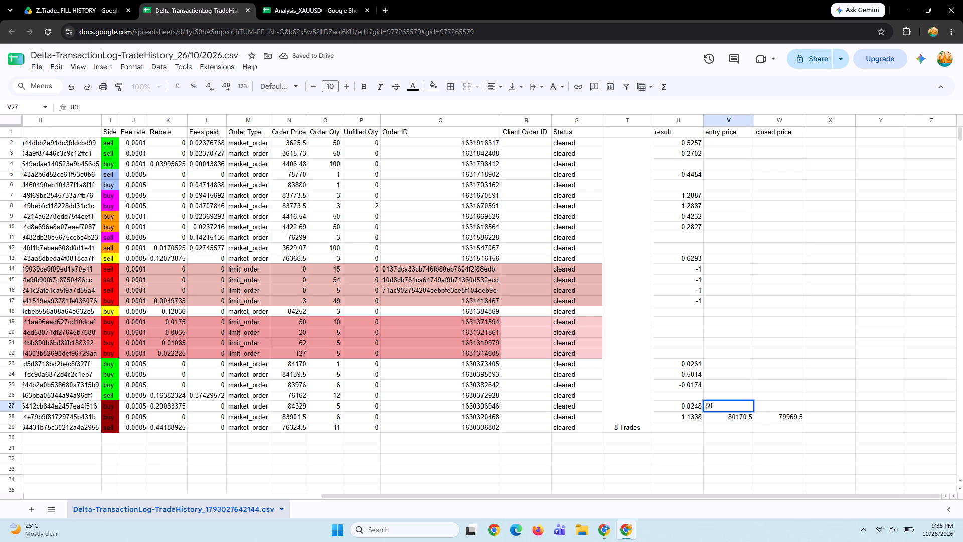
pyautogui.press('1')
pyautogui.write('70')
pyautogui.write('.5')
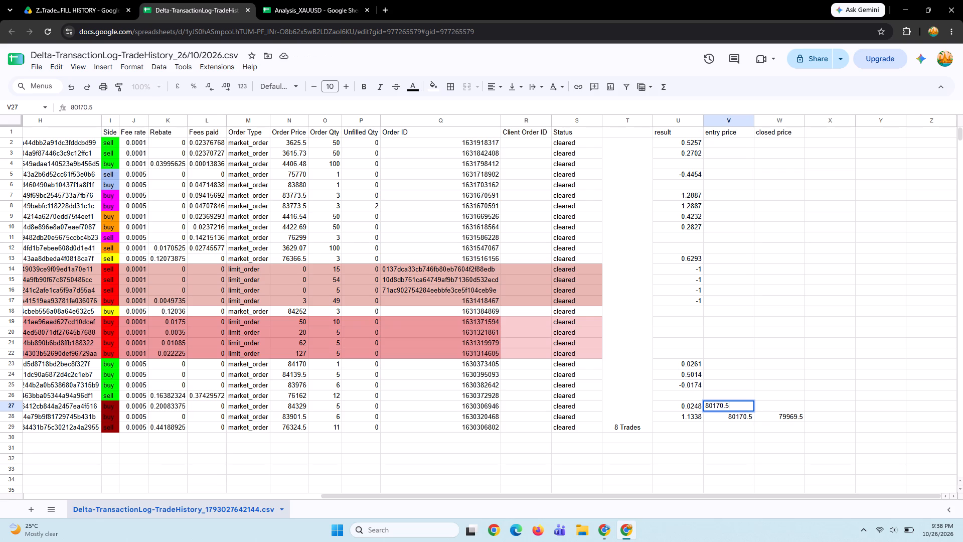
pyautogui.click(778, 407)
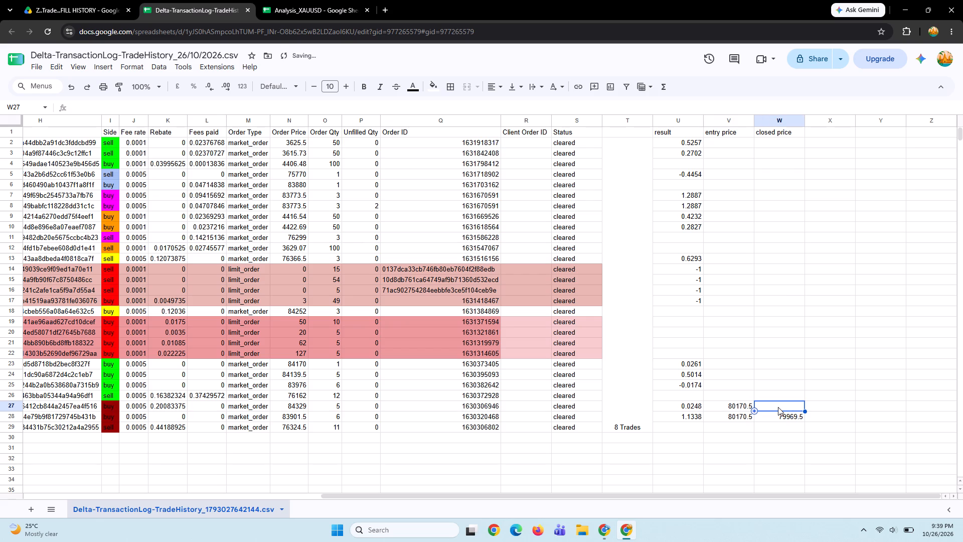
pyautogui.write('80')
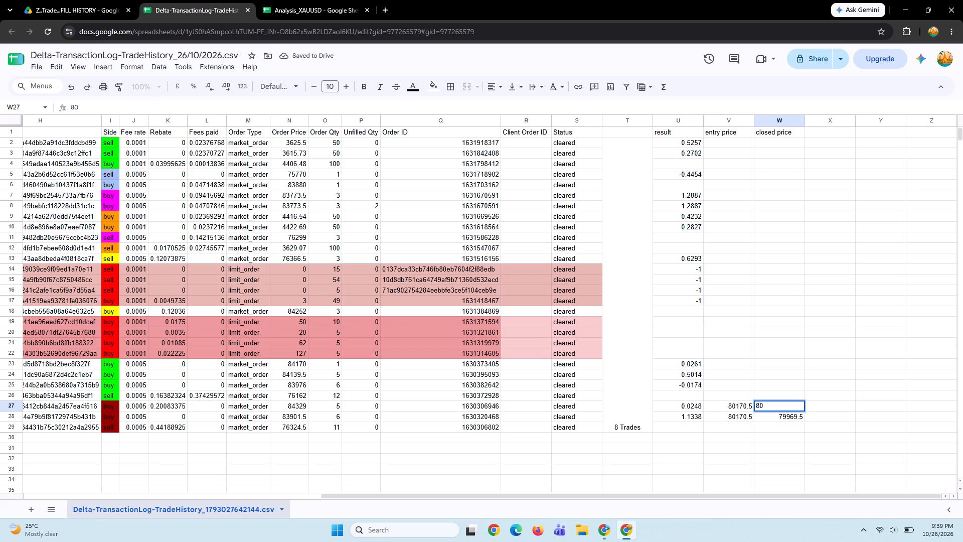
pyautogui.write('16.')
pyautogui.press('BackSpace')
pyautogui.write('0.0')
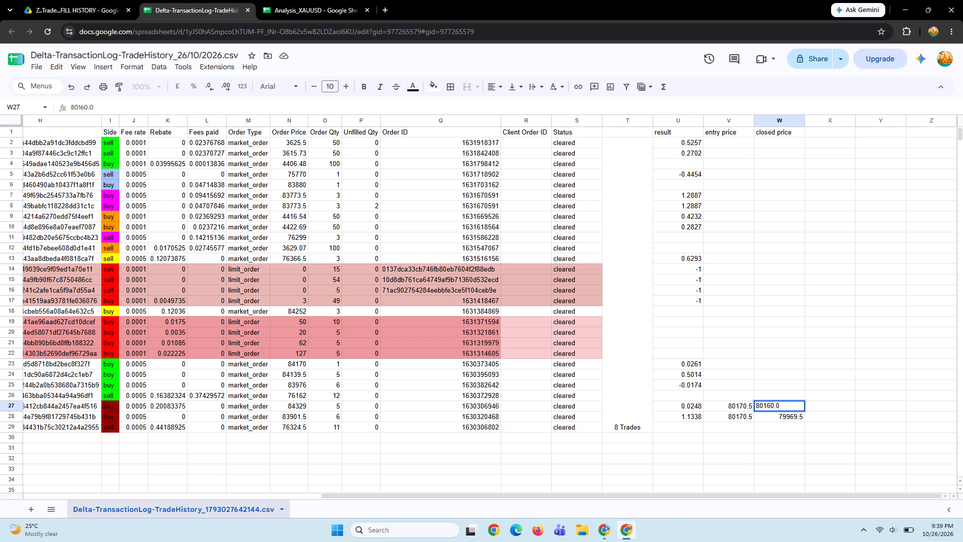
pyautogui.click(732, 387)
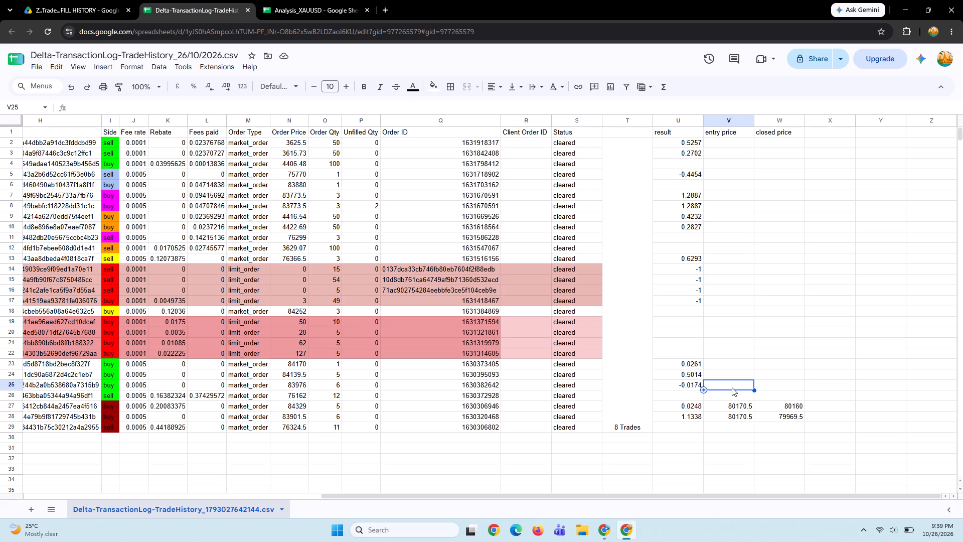
# Change row 28's entry price to 80343.5 and its closed price to 79888.
pyautogui.click(731, 415)
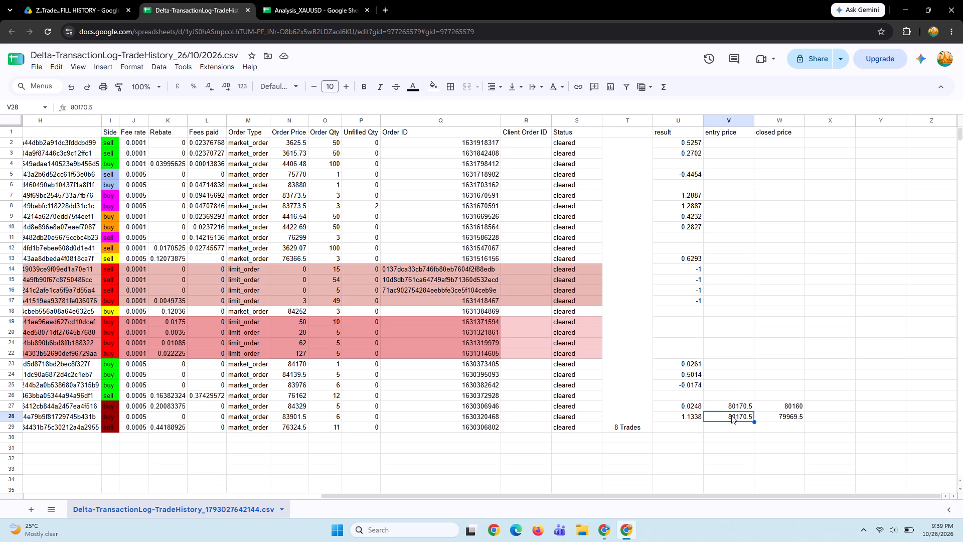
pyautogui.write('80')
pyautogui.write('343.5')
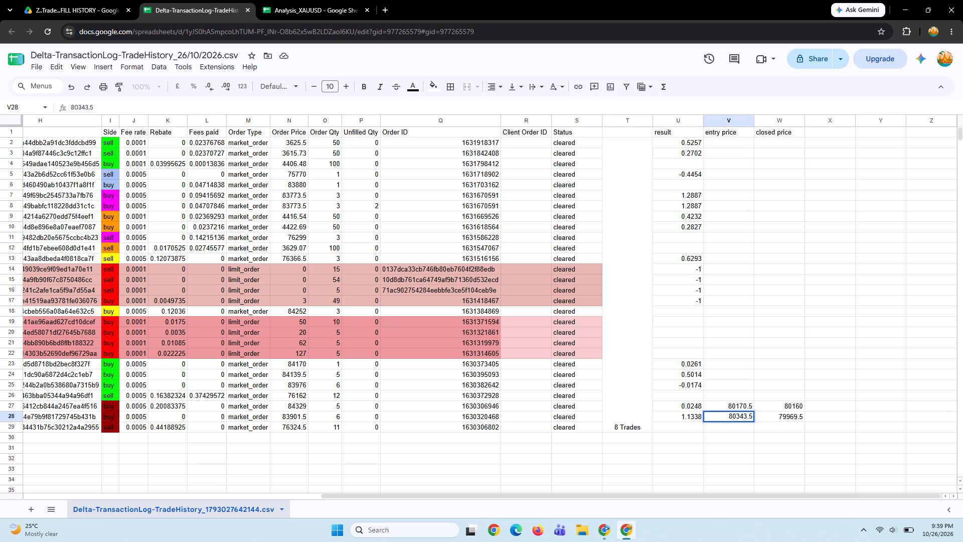
pyautogui.press('Tab')
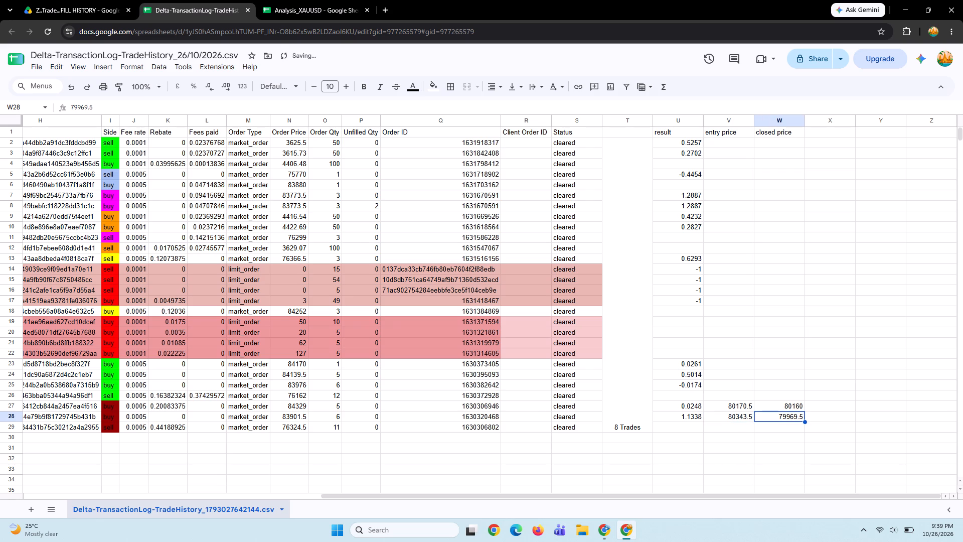
pyautogui.write('79')
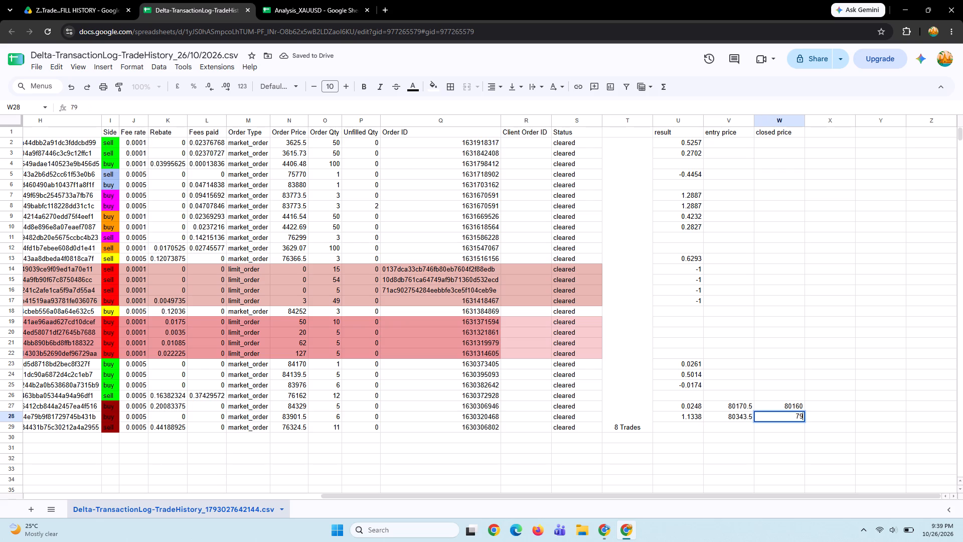
pyautogui.write('888')
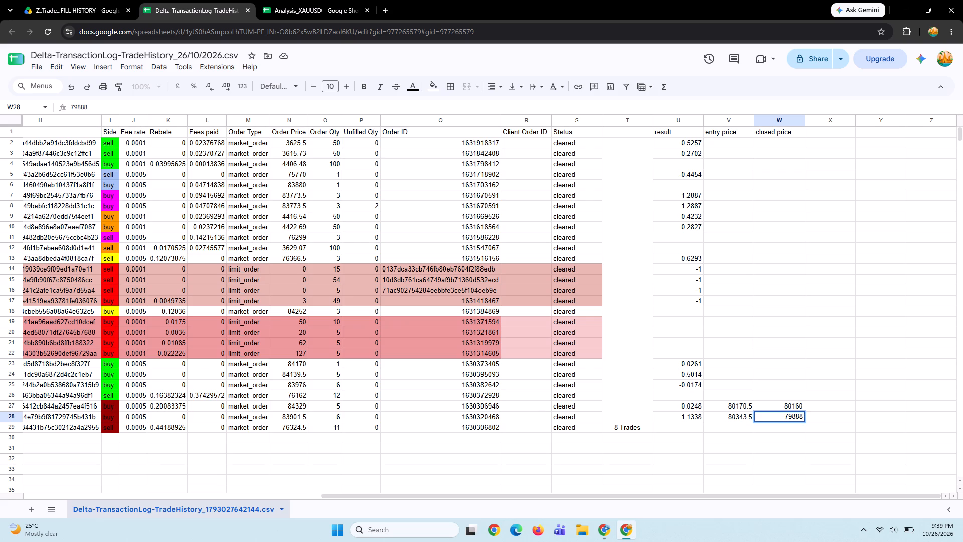
# Change row 27's entry price to 80343.5 and its closed price to 80333.5.
pyautogui.click(734, 403)
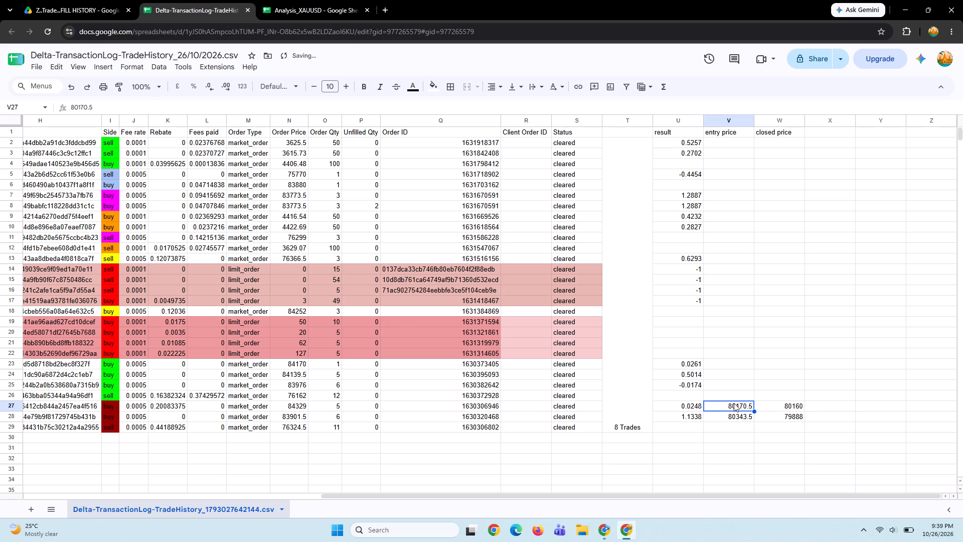
pyautogui.write('80')
pyautogui.write('343')
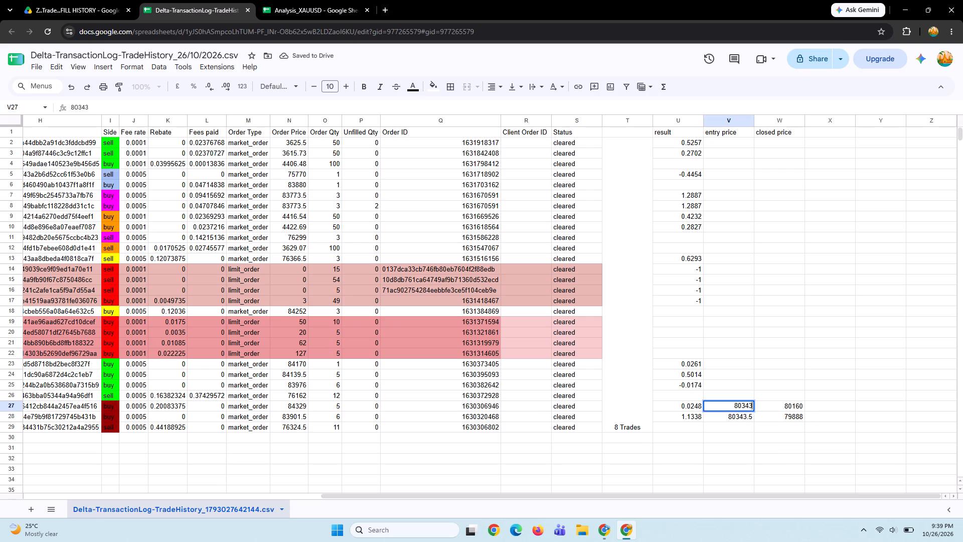
pyautogui.write('.5')
pyautogui.click(771, 405)
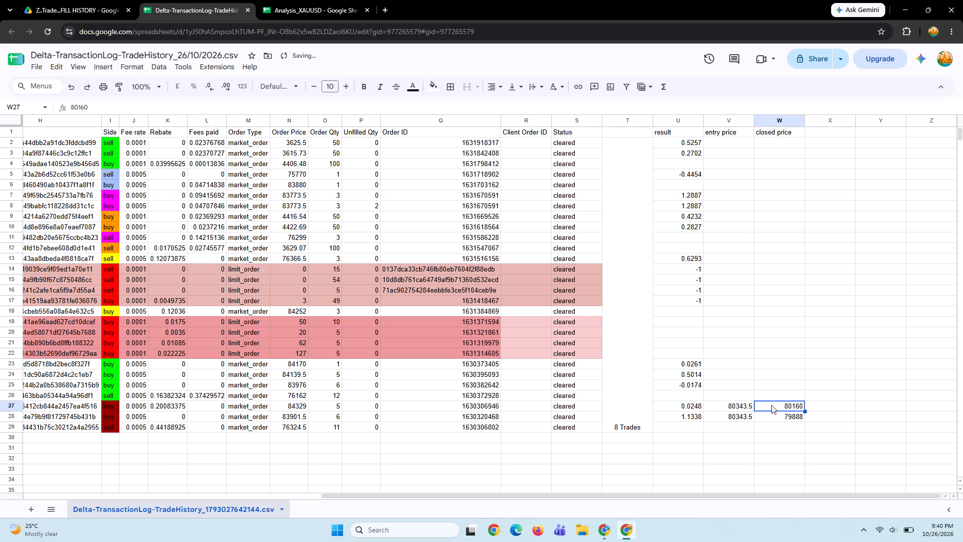
pyautogui.write('80')
pyautogui.write('333')
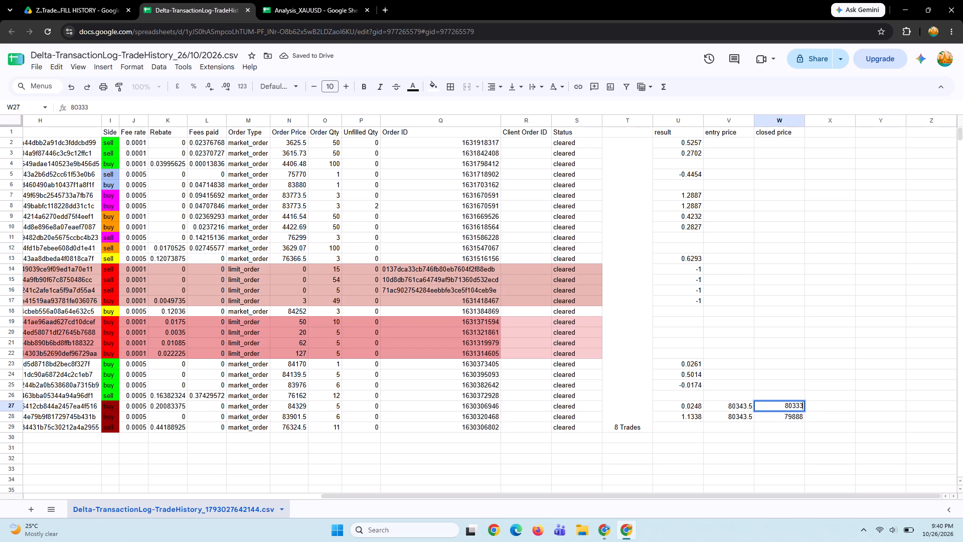
pyautogui.write('.5')
# Enter an entry price of 80170.5 and a closed price of 80177.5 for the trade in row 25.
pyautogui.click(737, 384)
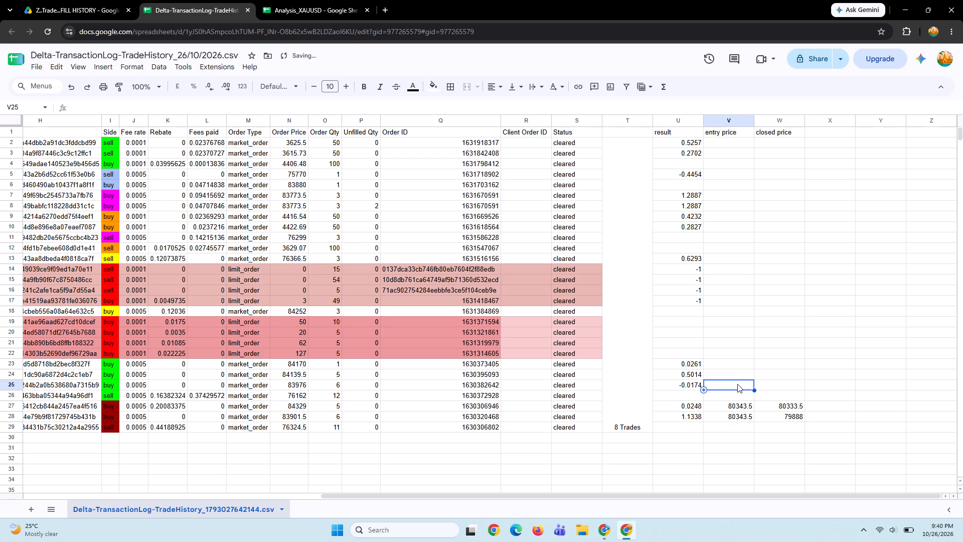
pyautogui.write('80')
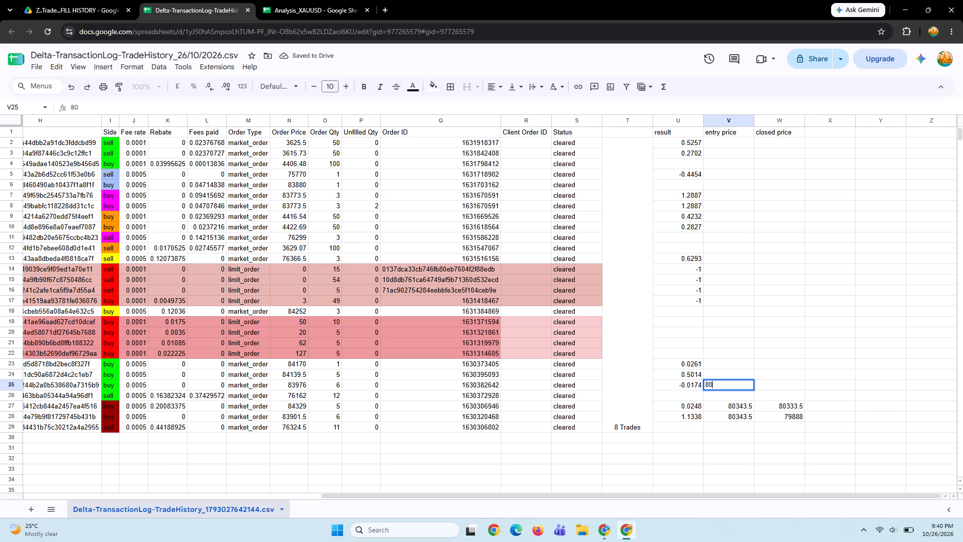
pyautogui.write('170')
pyautogui.write('.5')
pyautogui.click(778, 383)
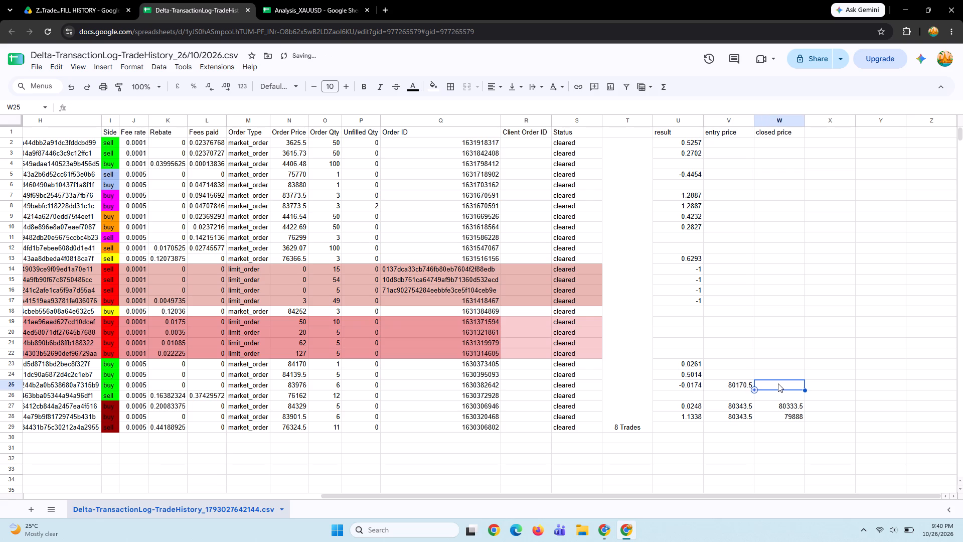
pyautogui.write('80')
pyautogui.write('177')
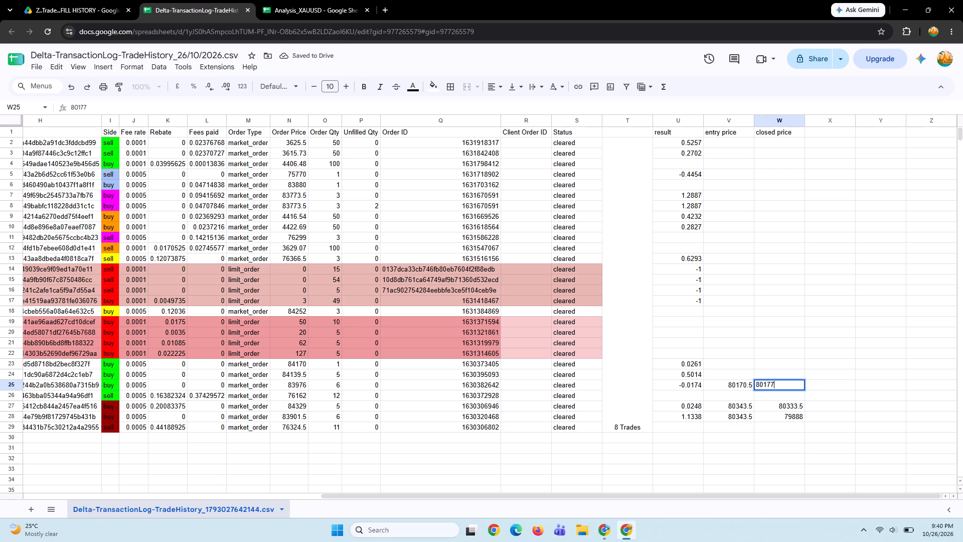
pyautogui.write('.5')
pyautogui.click(783, 369)
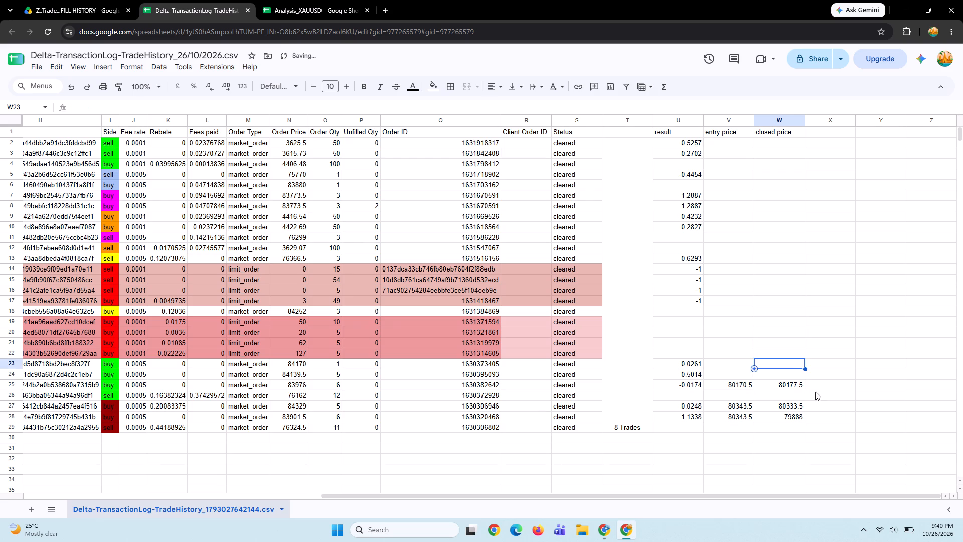
pyautogui.click(823, 389)
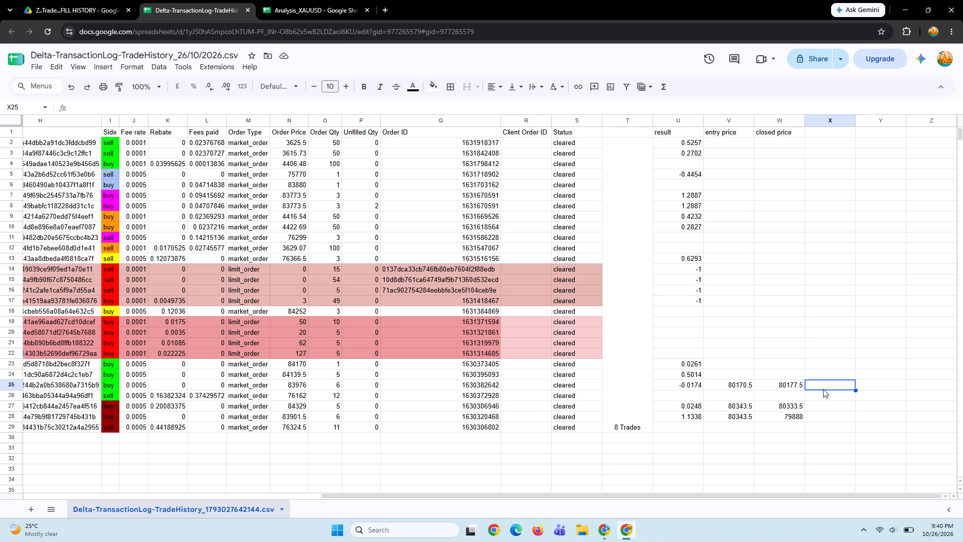
# Enter an entry price of 80170.5 and a closed price of 79969.5 for the trade in row 24.
pyautogui.click(725, 361)
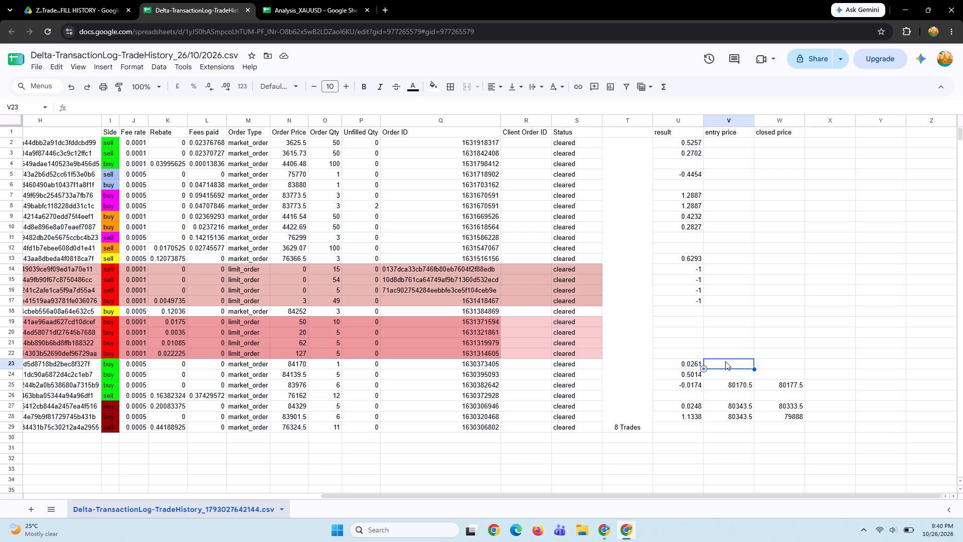
pyautogui.click(726, 374)
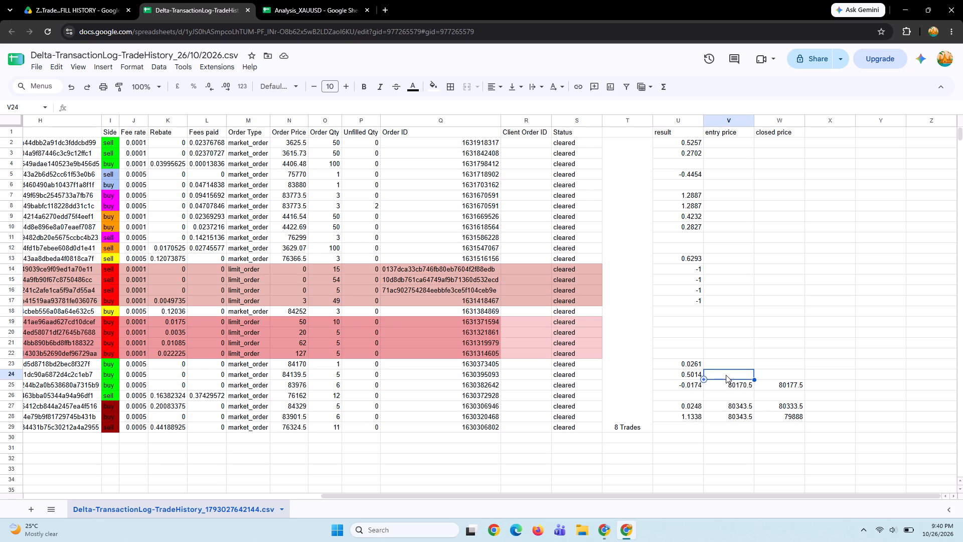
pyautogui.click(726, 375)
pyautogui.write('80')
pyautogui.write('170')
pyautogui.write('.5')
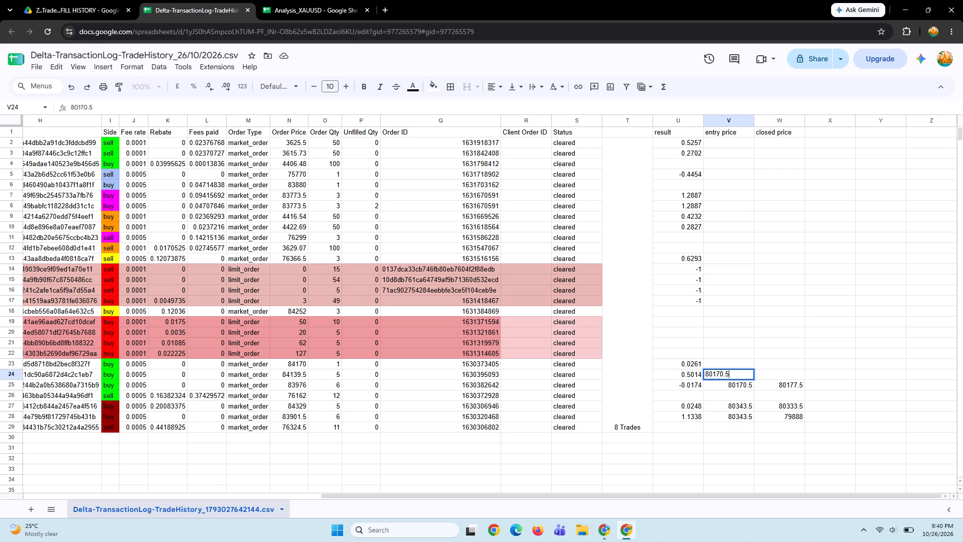
pyautogui.press('Tab')
pyautogui.write('799')
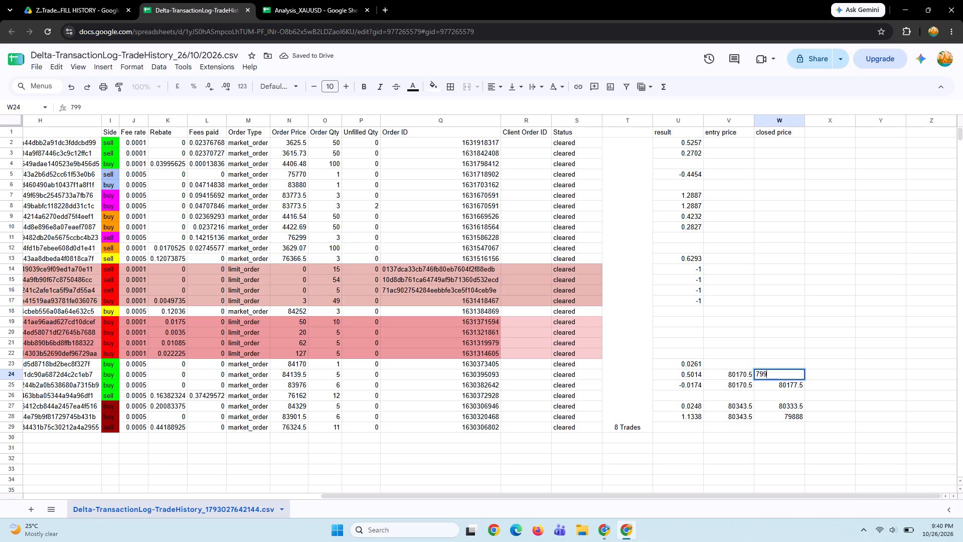
pyautogui.write('69.5')
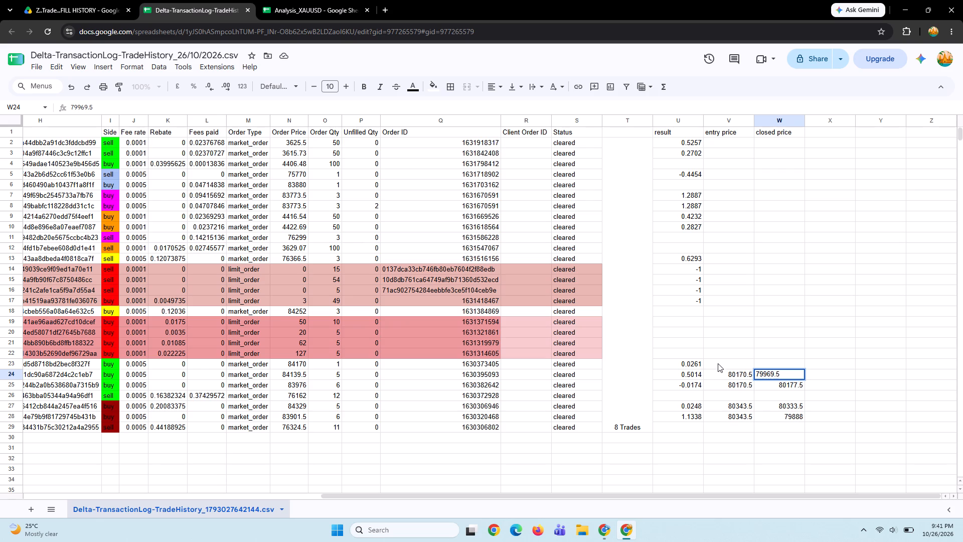
# Enter an entry price of 80170.5 and a closed price of 80160 for the trade in row 23.
pyautogui.click(728, 364)
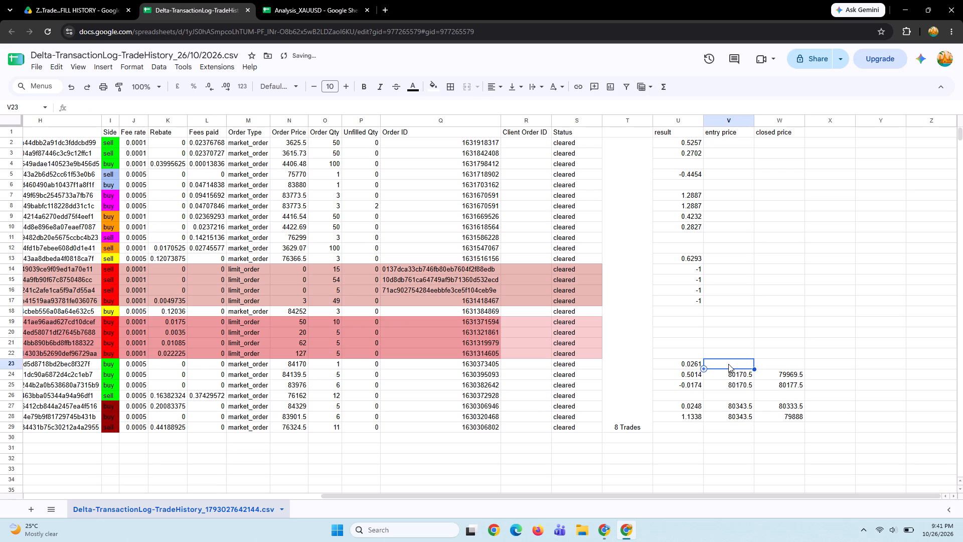
pyautogui.write('80')
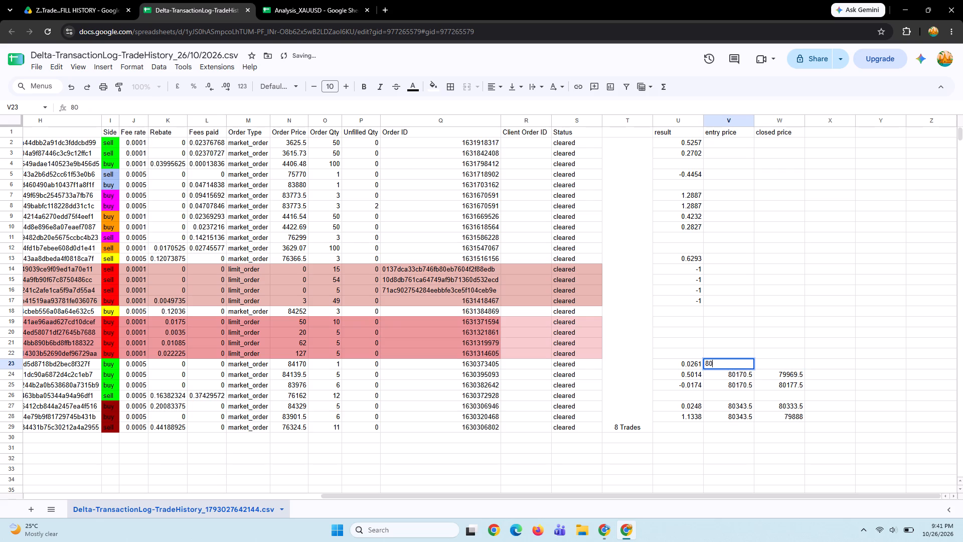
pyautogui.write('170.')
pyautogui.press('5')
pyautogui.press('Tab')
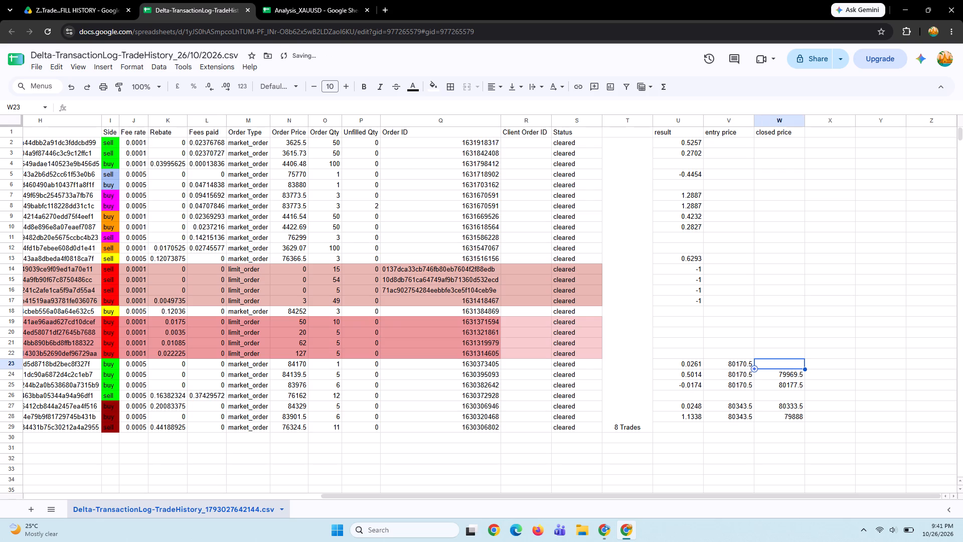
pyautogui.write('80')
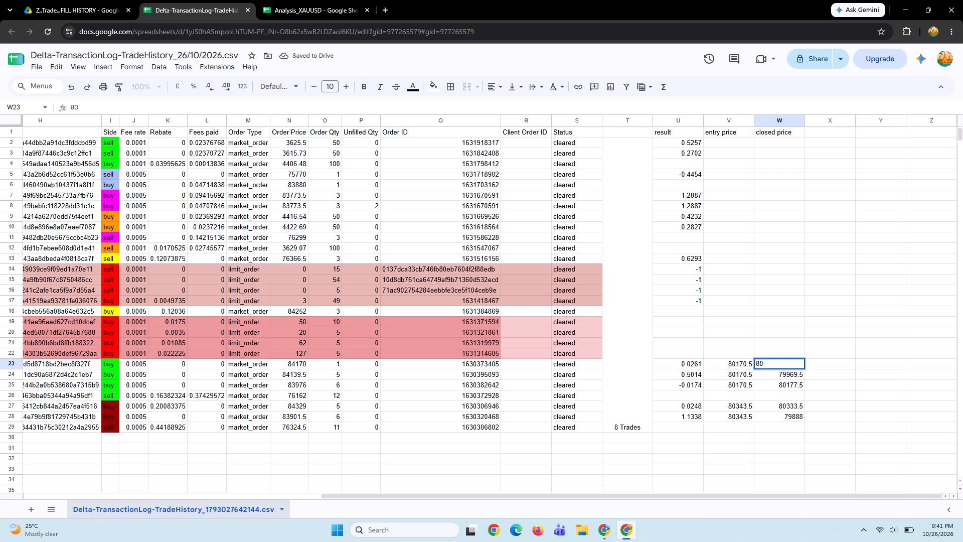
pyautogui.write('160')
# Enter an entry price of 127 and a closed price of 0 for the trade in row 17.
pyautogui.click(724, 304)
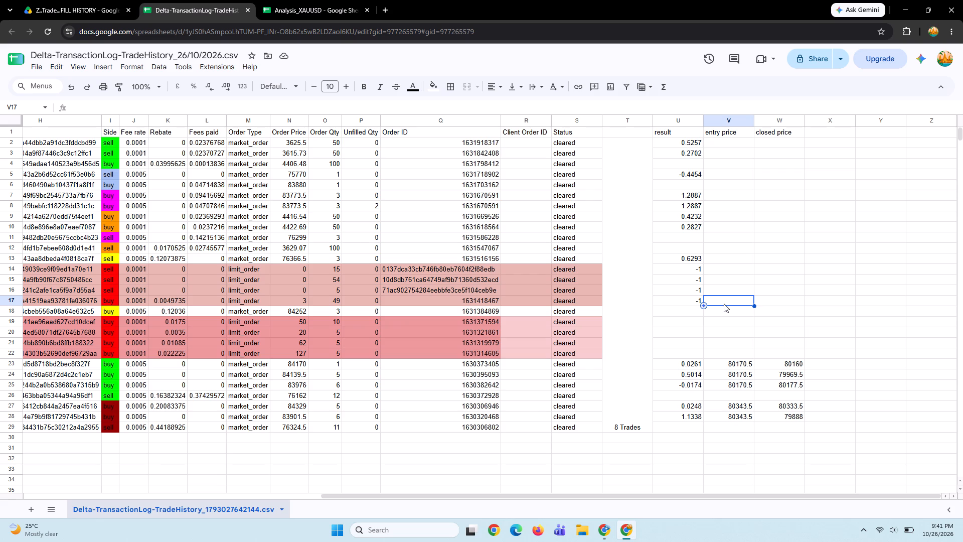
pyautogui.click(722, 353)
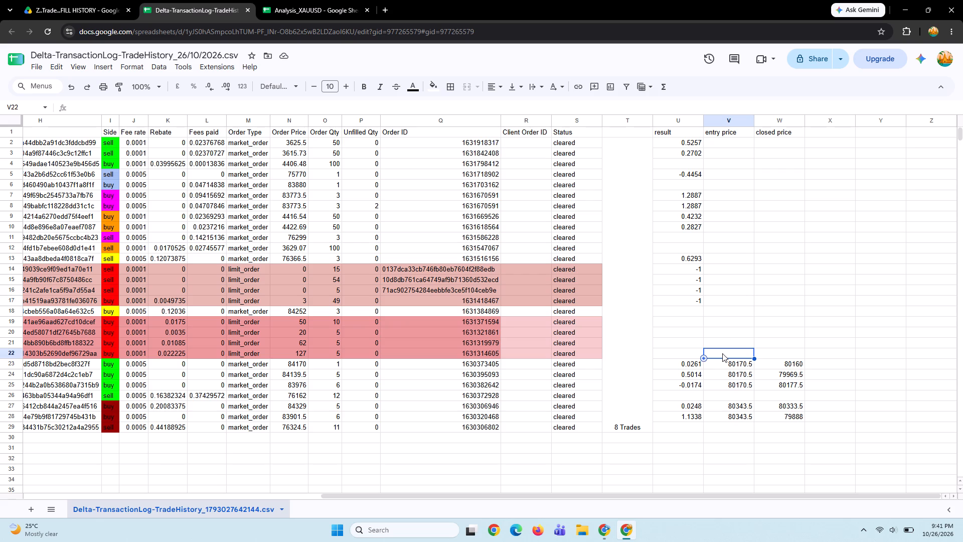
pyautogui.click(725, 296)
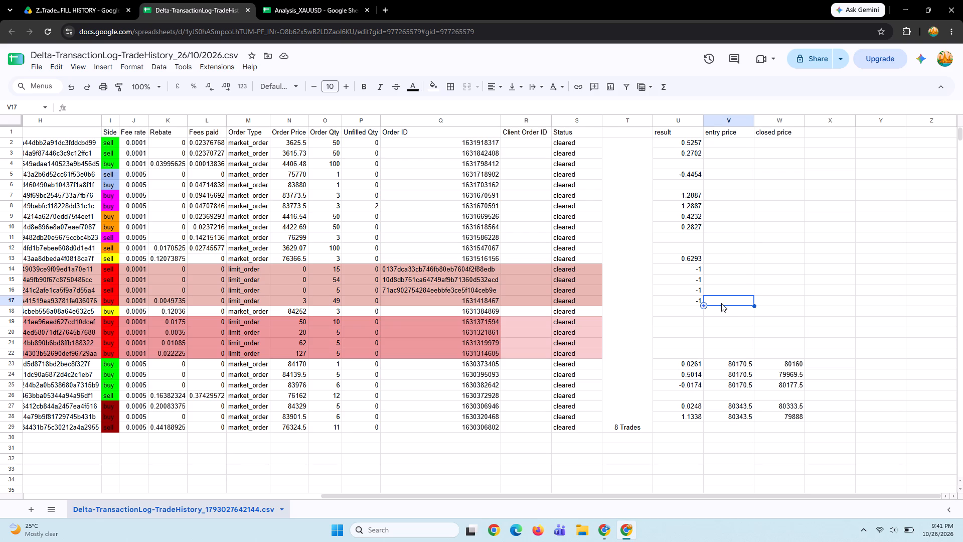
pyautogui.write('127')
pyautogui.click(769, 301)
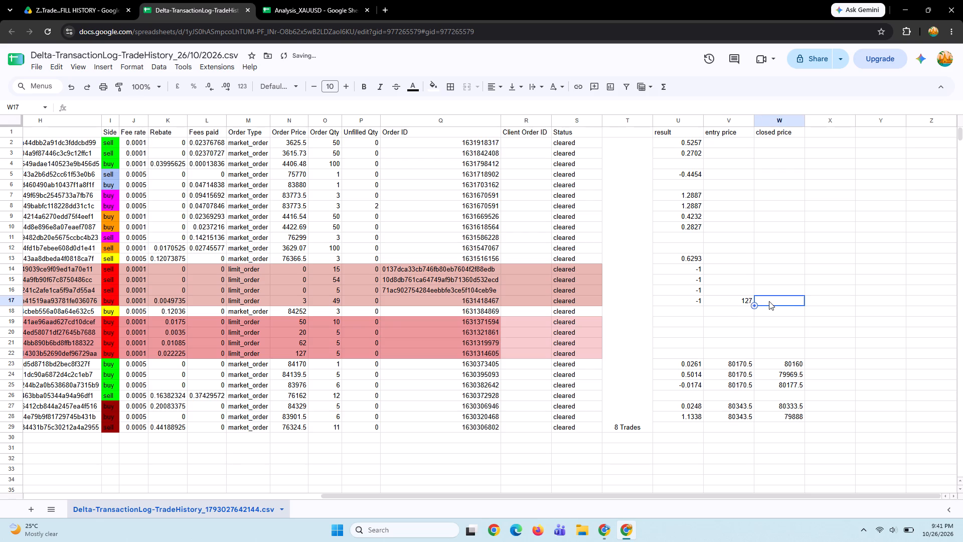
pyautogui.press('0')
# Enter an entry price of 62 and a closed price of 0 for the trade in row 16.
pyautogui.click(739, 291)
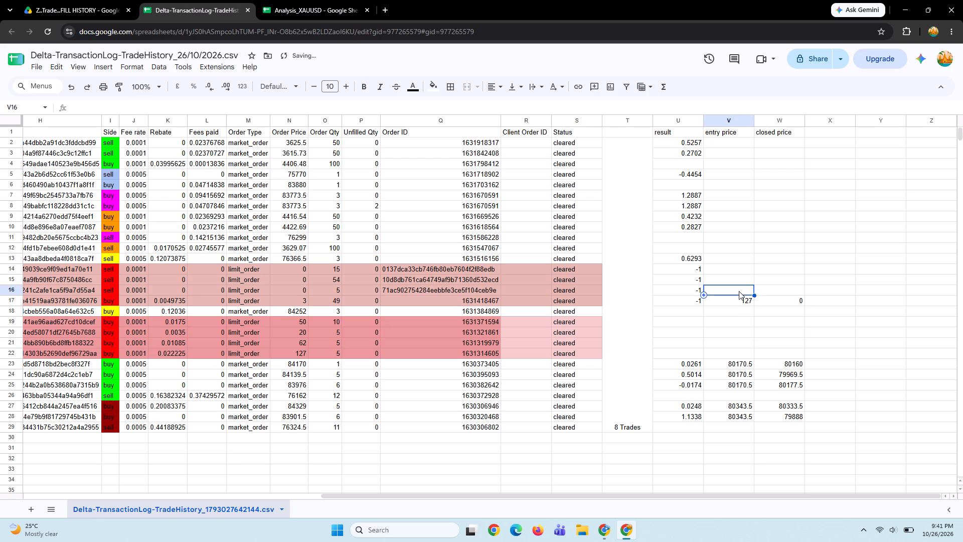
pyautogui.write('62')
pyautogui.click(782, 290)
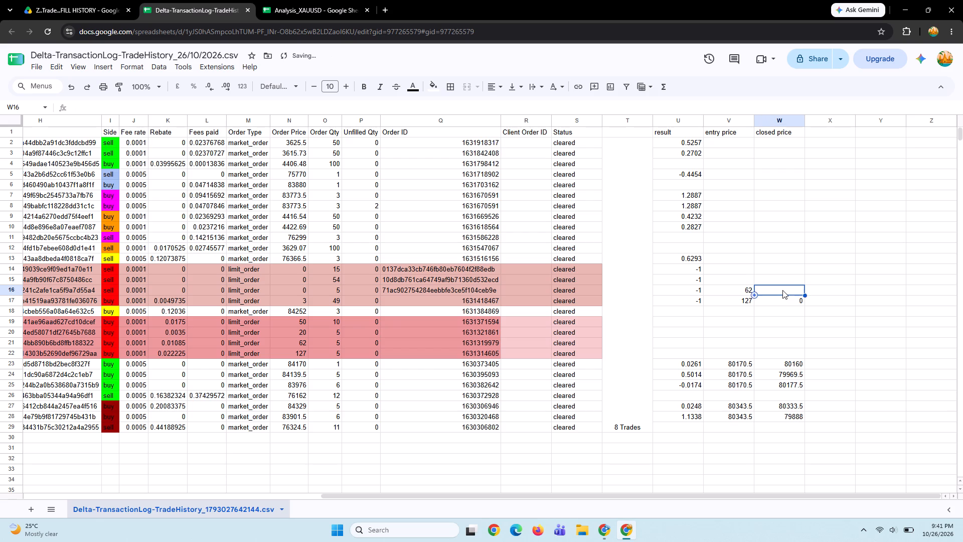
pyautogui.press('0')
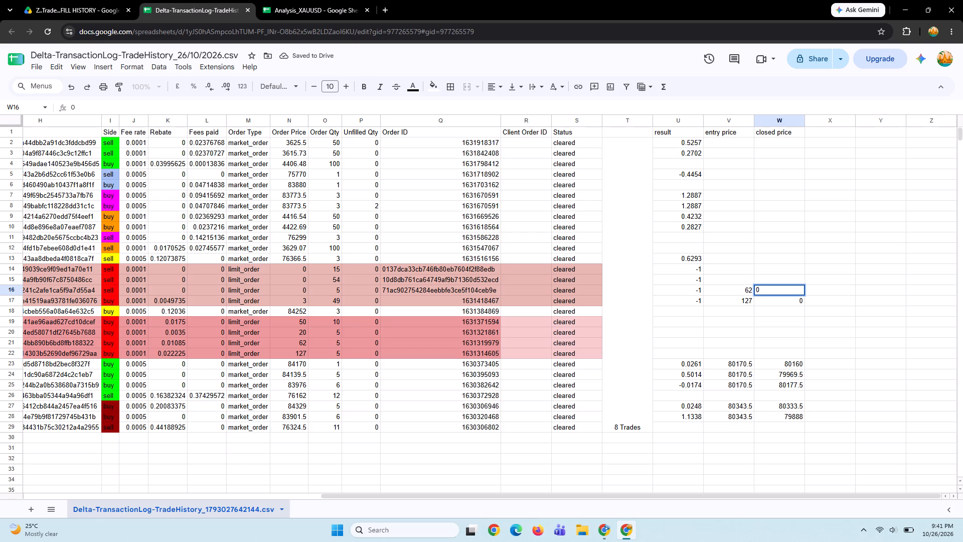
# Enter an entry price of 20 and a closed price of 0 for the trade in row 15.
pyautogui.click(737, 280)
pyautogui.write('20')
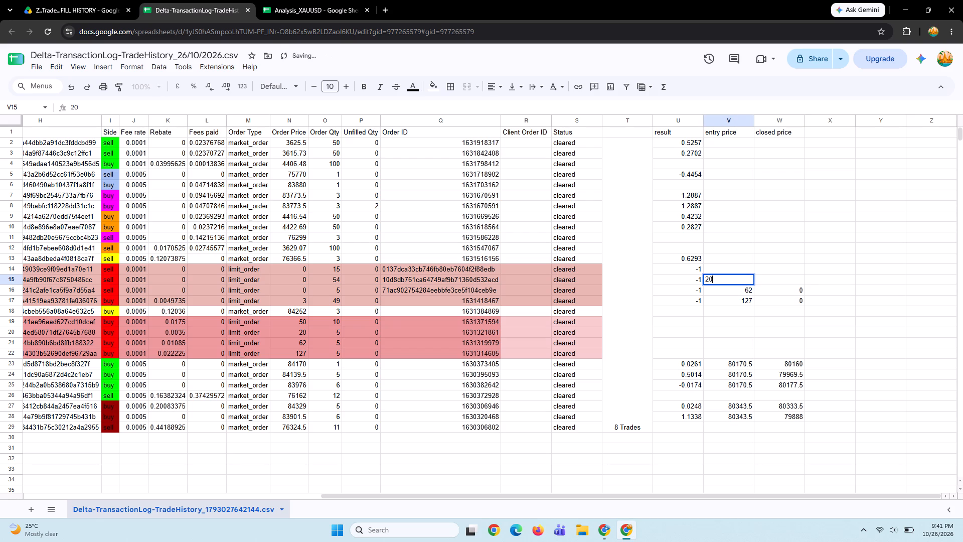
pyautogui.press('Tab')
pyautogui.press('0')
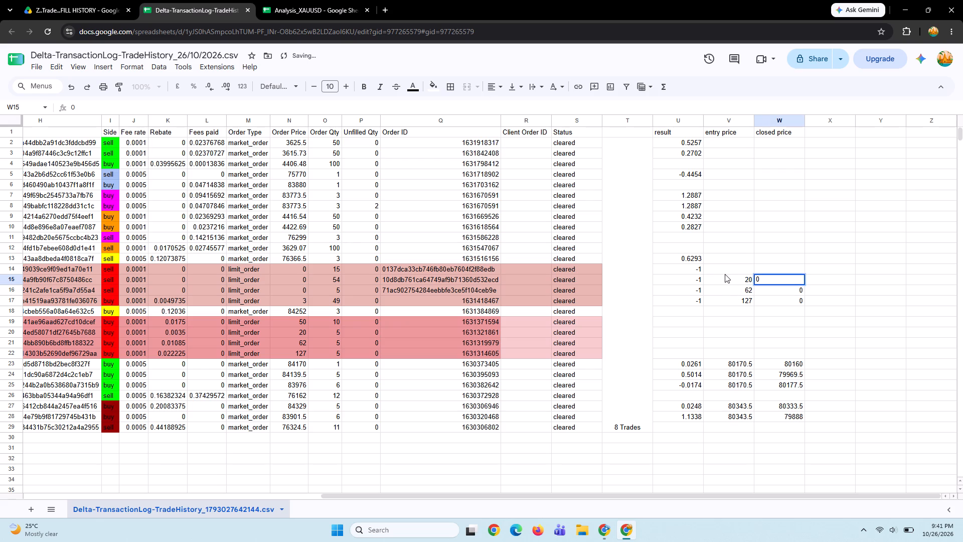
# Enter an entry price of 50 and a closed price of 0 for the trade in row 14.
pyautogui.click(725, 268)
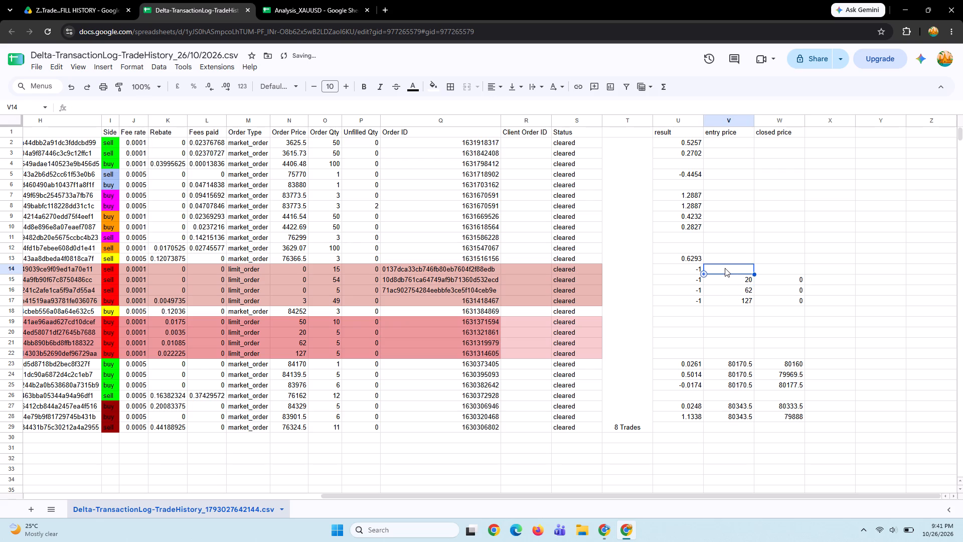
pyautogui.write('50')
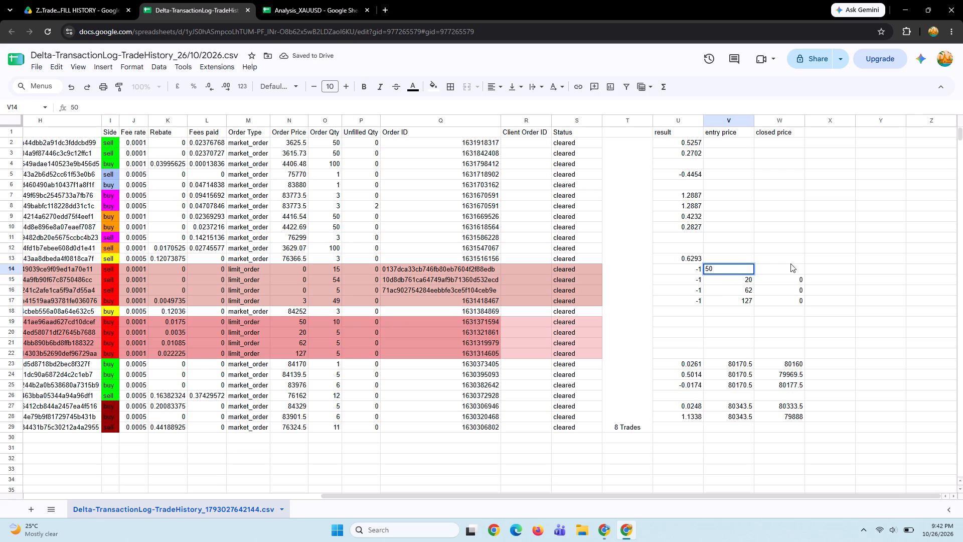
pyautogui.click(787, 270)
pyautogui.press('0')
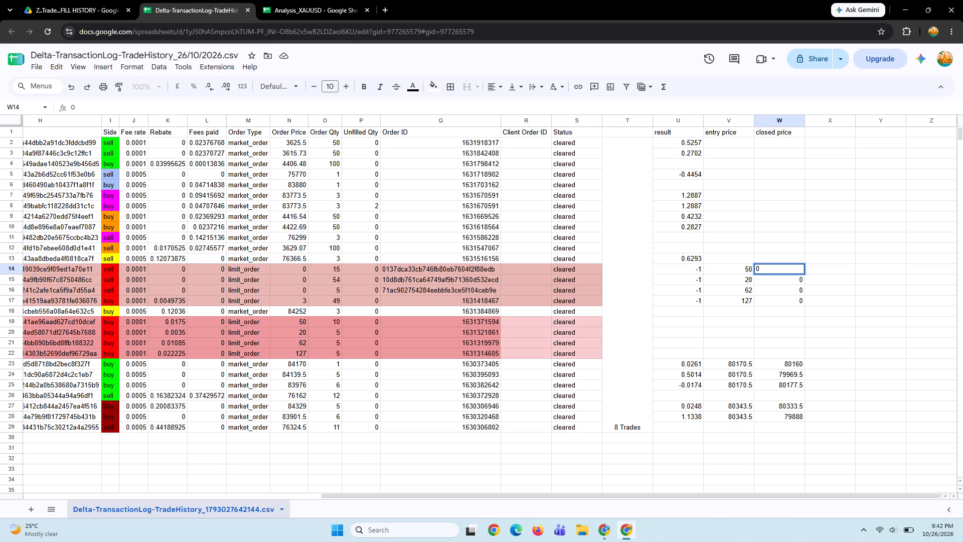
# Enter an entry price of 80240.0 and a closed price of 80492.5 for the trade in row 13.
pyautogui.click(741, 259)
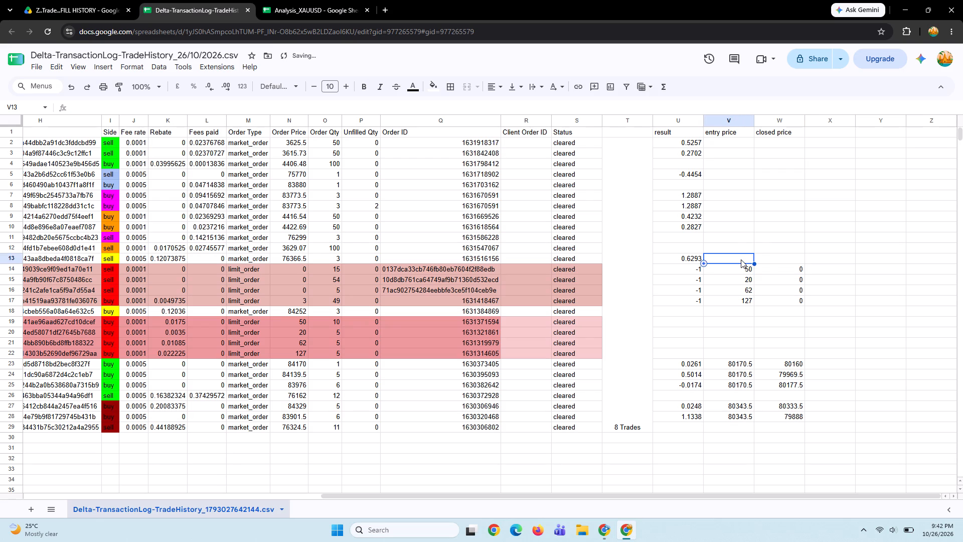
pyautogui.write('80')
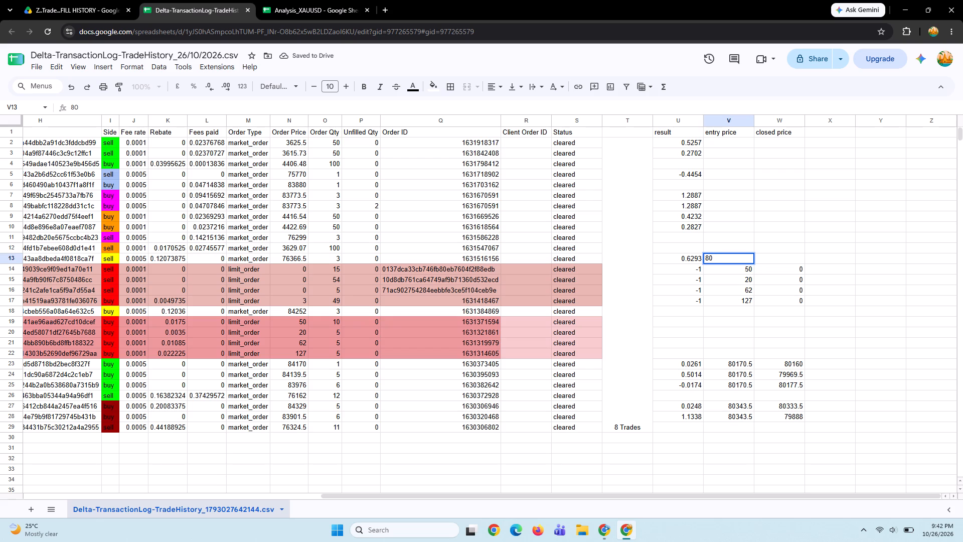
pyautogui.write('24')
pyautogui.write('0.0')
pyautogui.press('Tab')
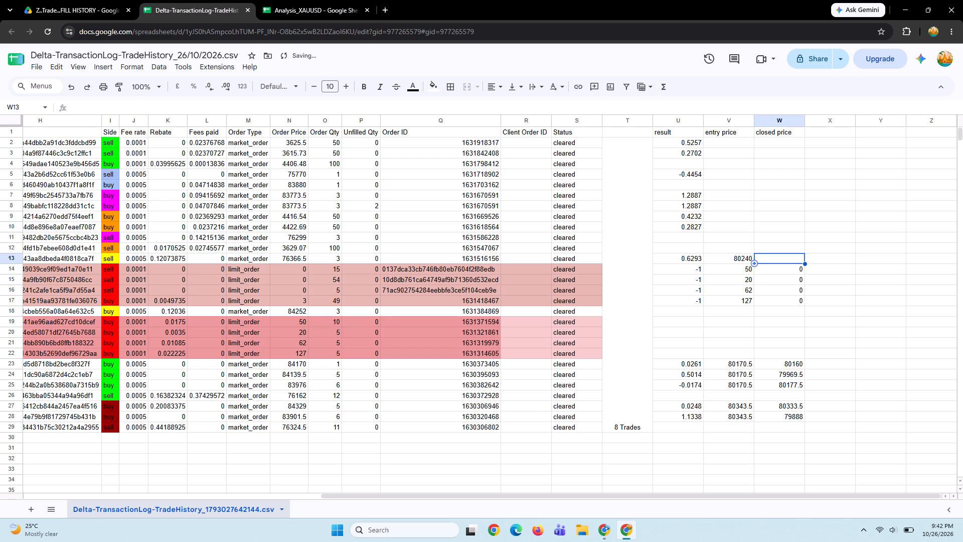
pyautogui.write('80')
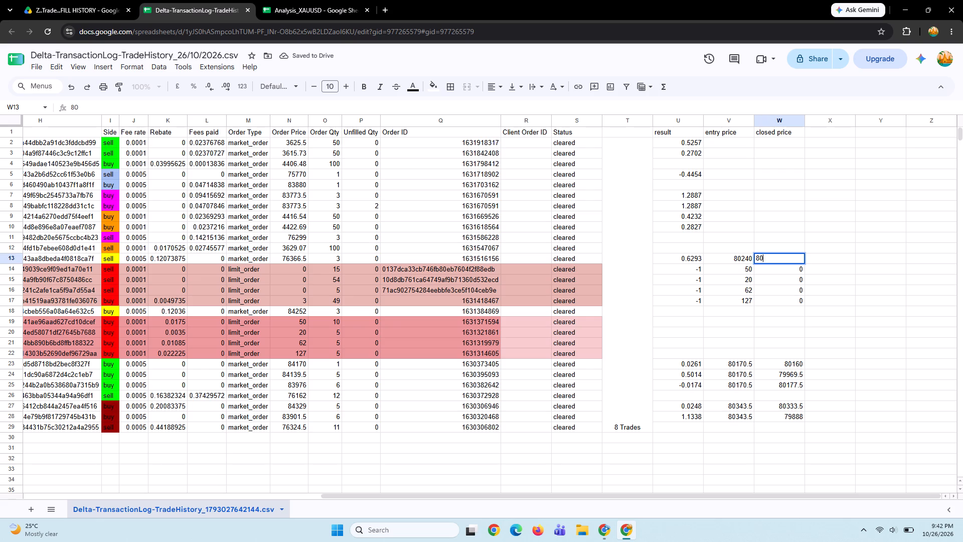
pyautogui.write('48')
pyautogui.press('BackSpace')
pyautogui.write('92')
pyautogui.write('.5')
# Enter an entry price of 4032.01 and a closed price of 4020.61 for the trade in row 10.
pyautogui.click(733, 231)
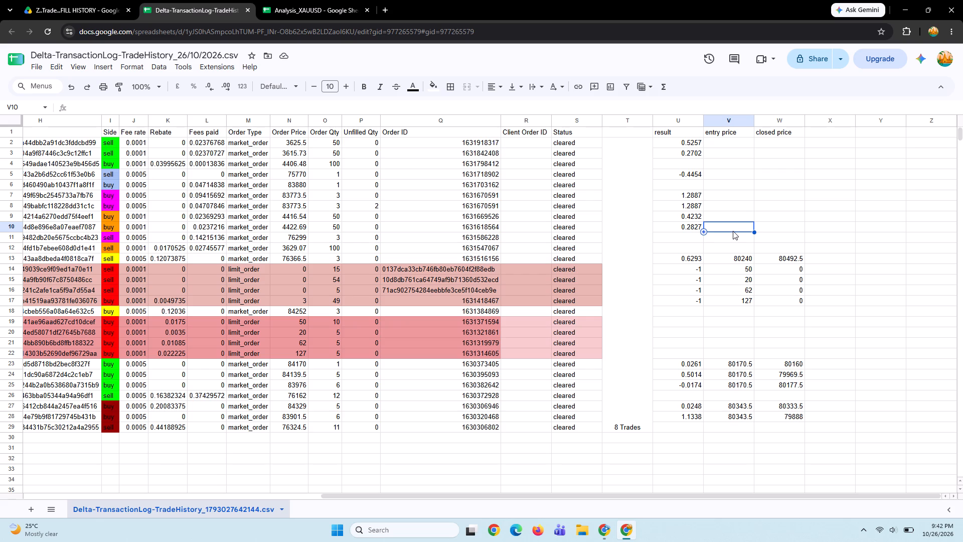
pyautogui.write('40')
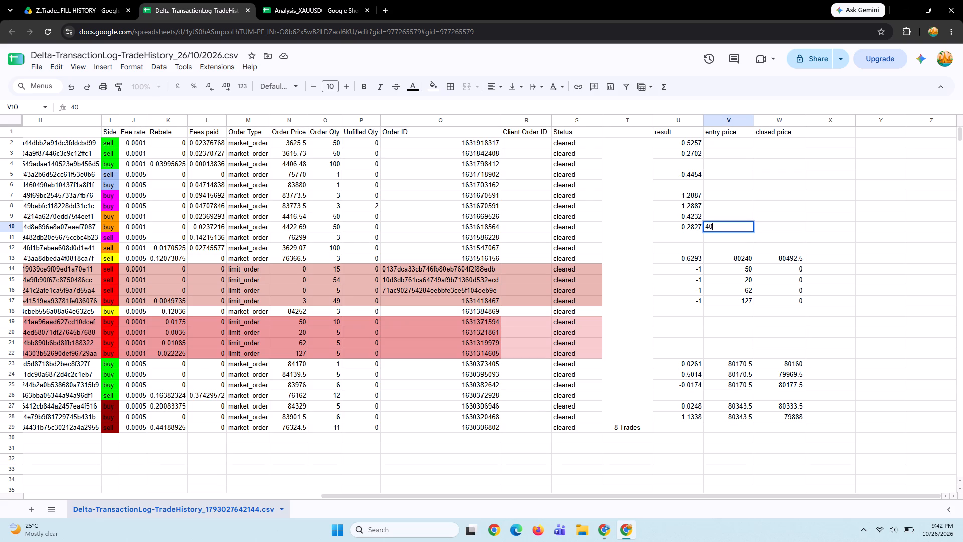
pyautogui.write('32.')
pyautogui.write('01')
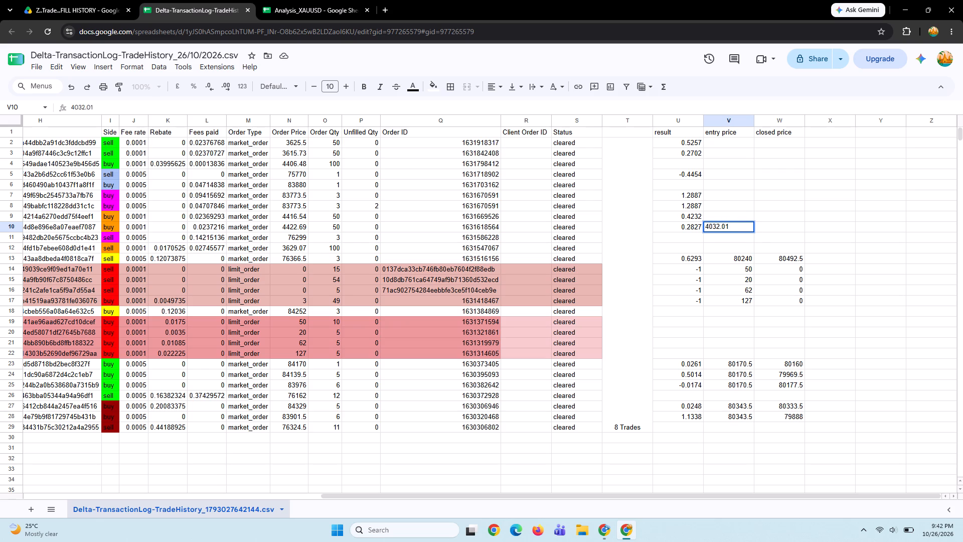
pyautogui.press('Tab')
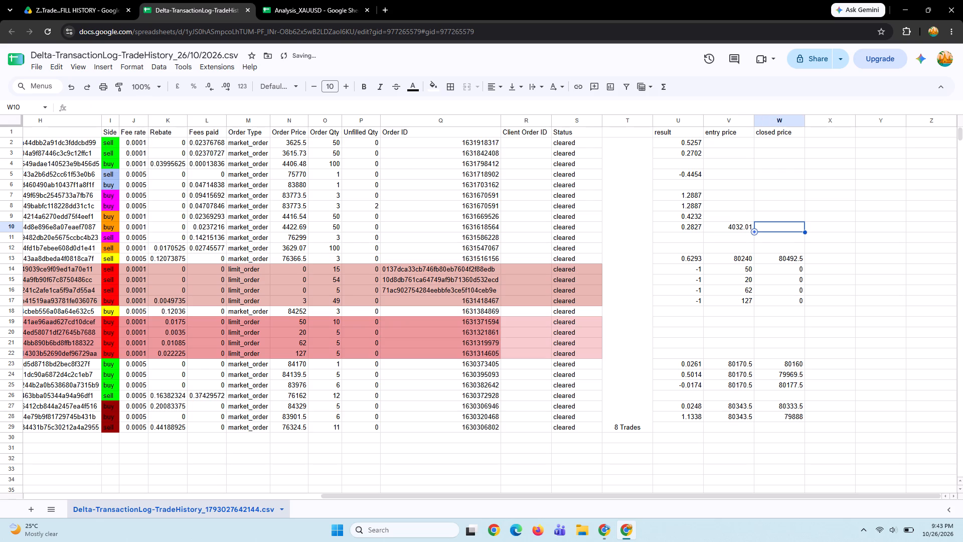
pyautogui.write('4020')
pyautogui.write('.61')
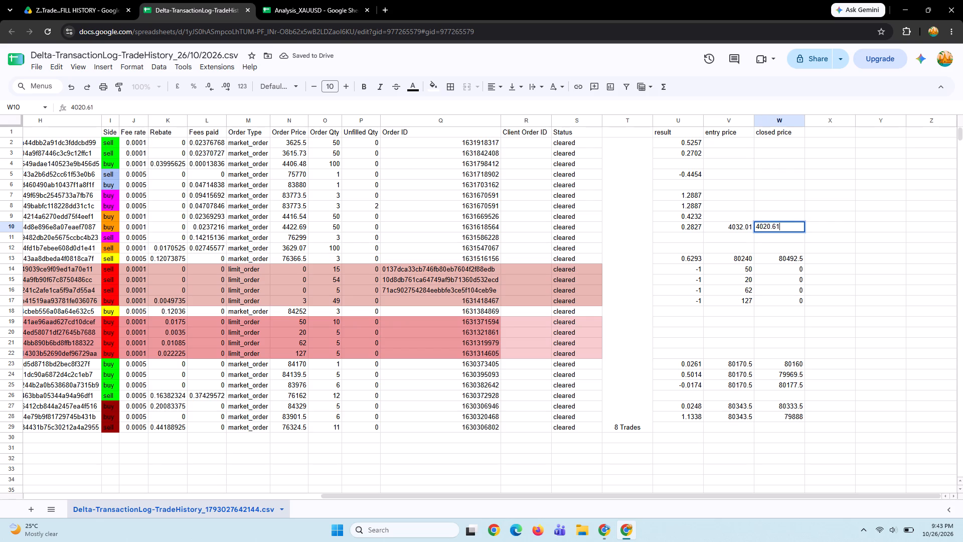
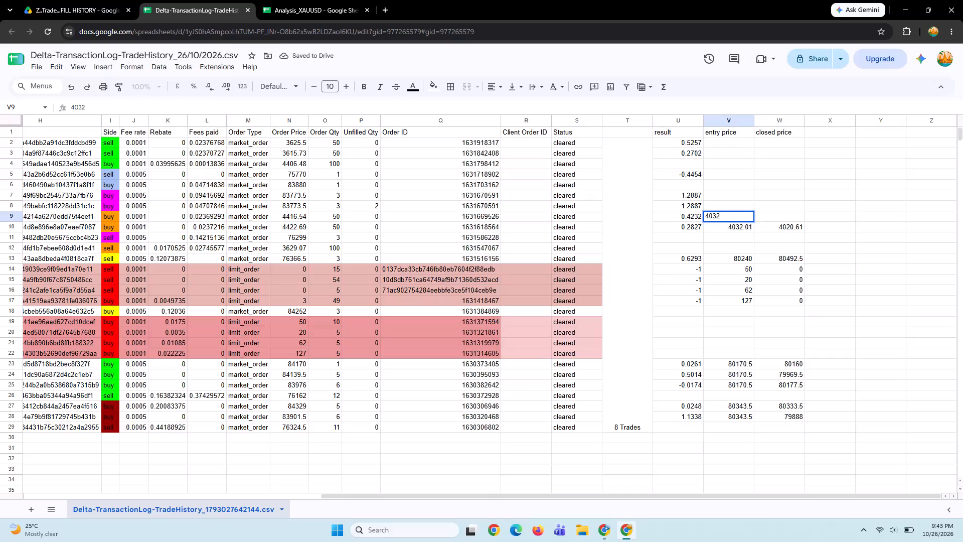
# Enter an entry price of 4032.01 and a closed price of 4015.75 for the trade in row 9.
pyautogui.write('.01')
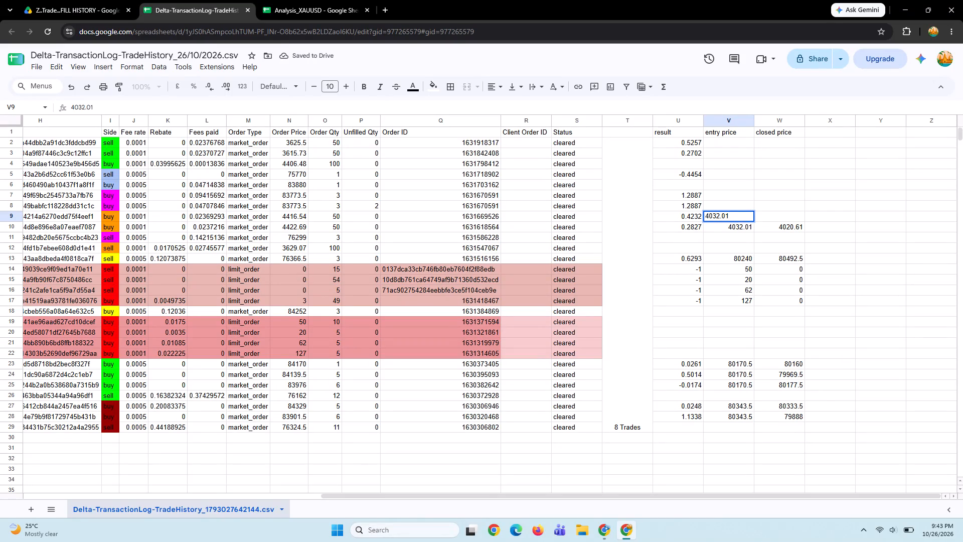
pyautogui.press('Tab')
pyautogui.write('4015')
pyautogui.write('.75')
pyautogui.scroll(1, 729, 214)
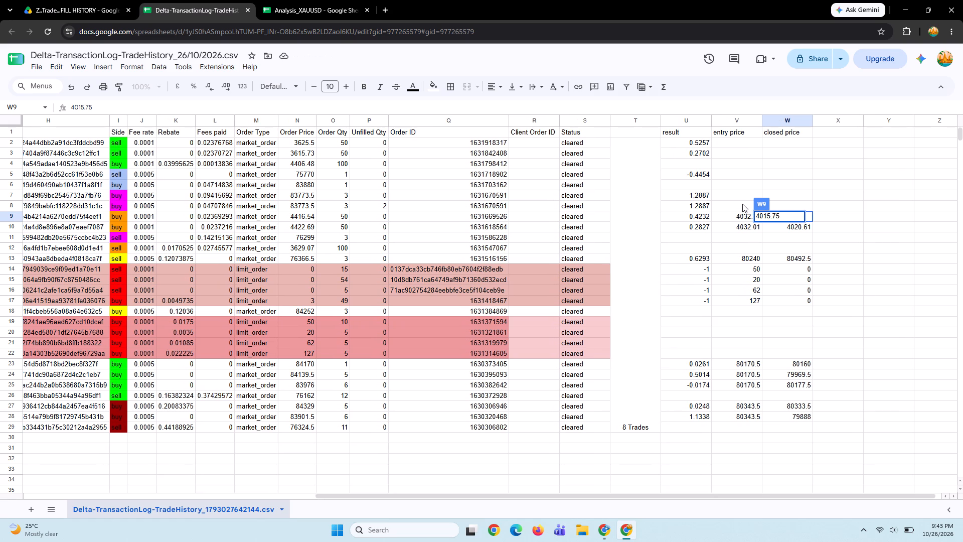
# Enter an entry price of 80311.5 and a closed price of 79794.0 for the trade in row 8.
pyautogui.click(740, 204)
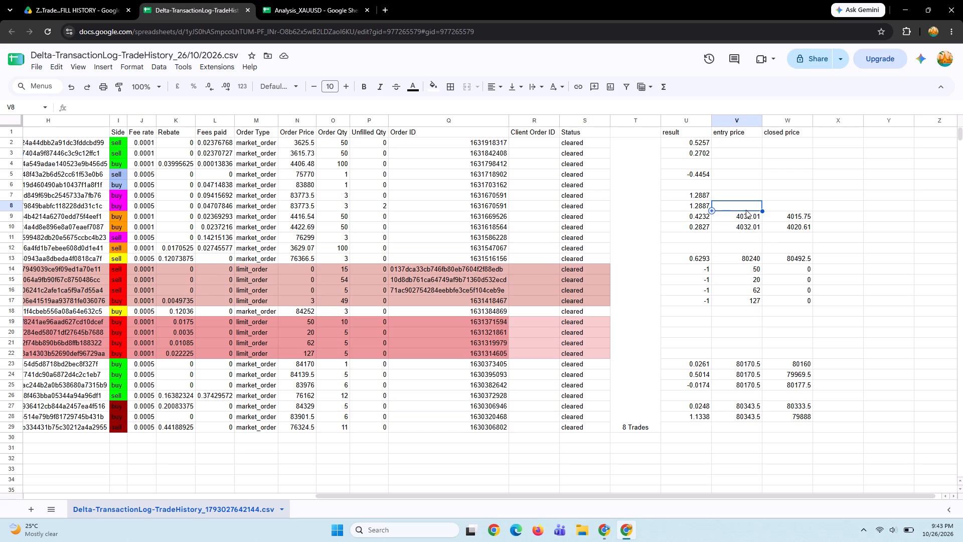
pyautogui.write('80')
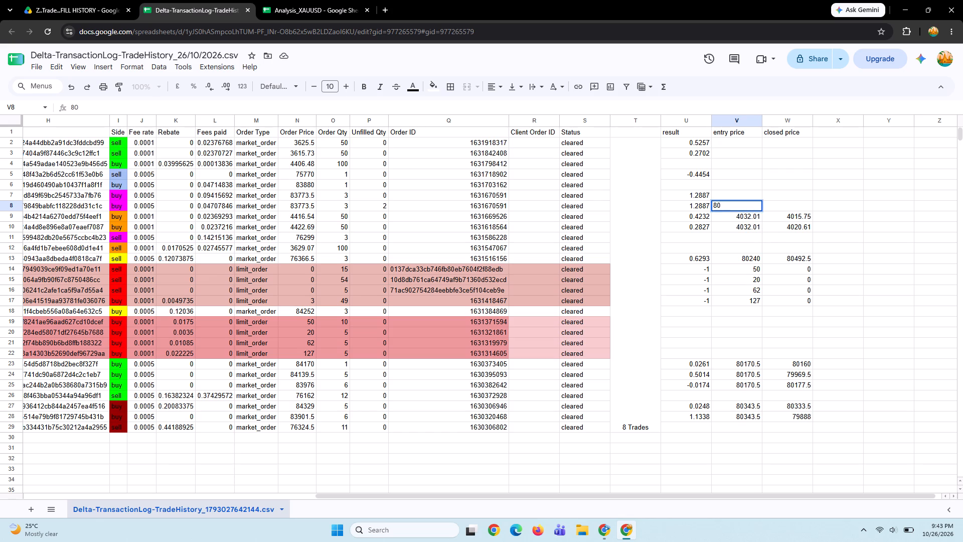
pyautogui.write('311.5')
pyautogui.press('Tab')
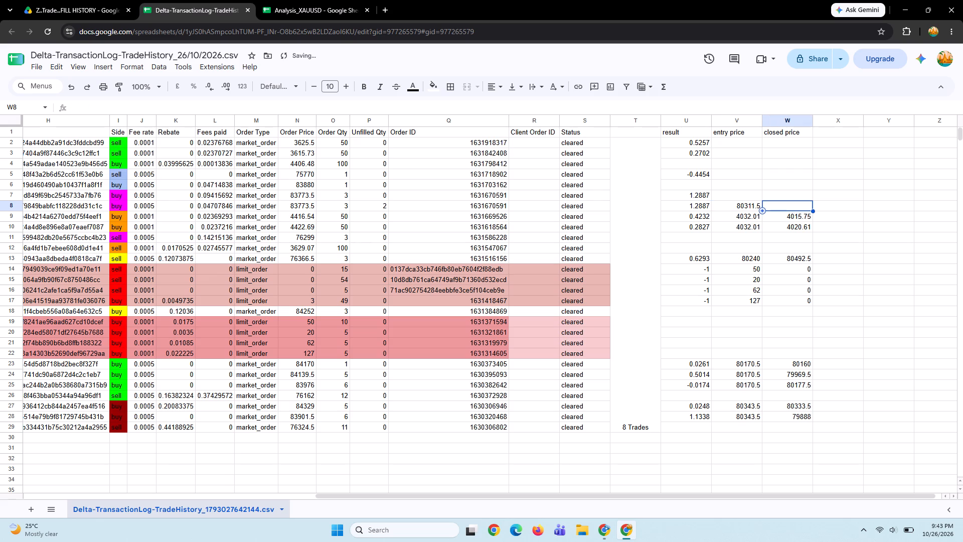
pyautogui.write('79')
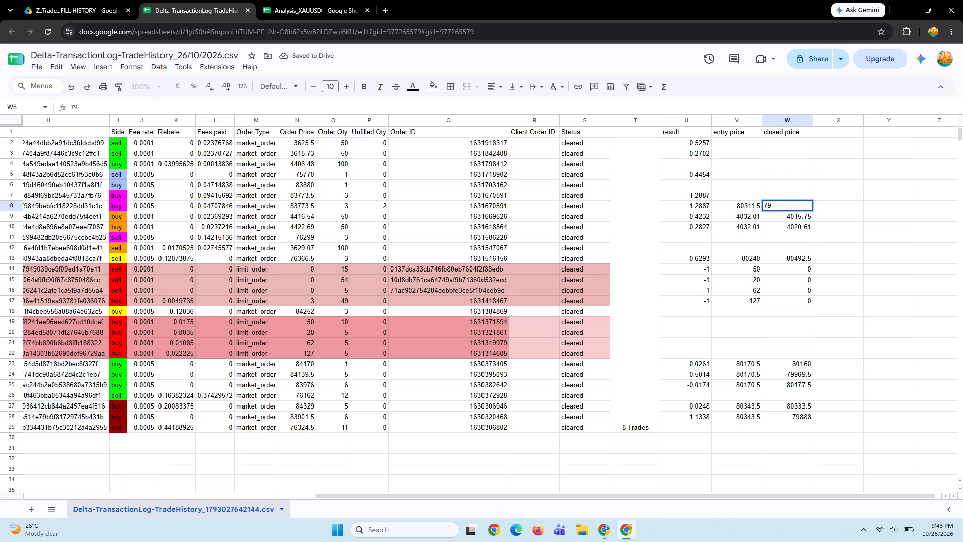
pyautogui.write('794')
pyautogui.write('.0')
# Copy the entry and closed prices from row 8 into the trade in row 7.
pyautogui.click(738, 199)
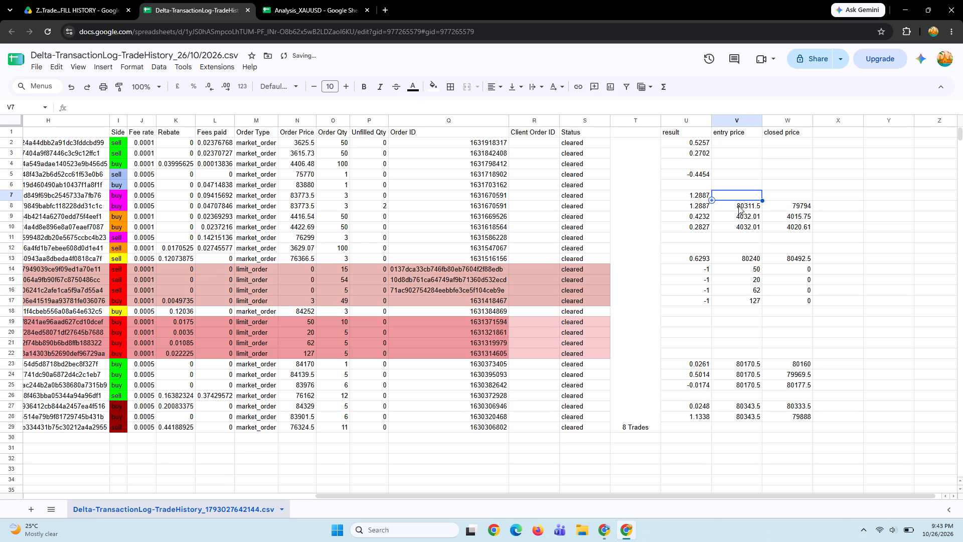
pyautogui.moveTo(738, 206); pyautogui.dragTo(791, 203)
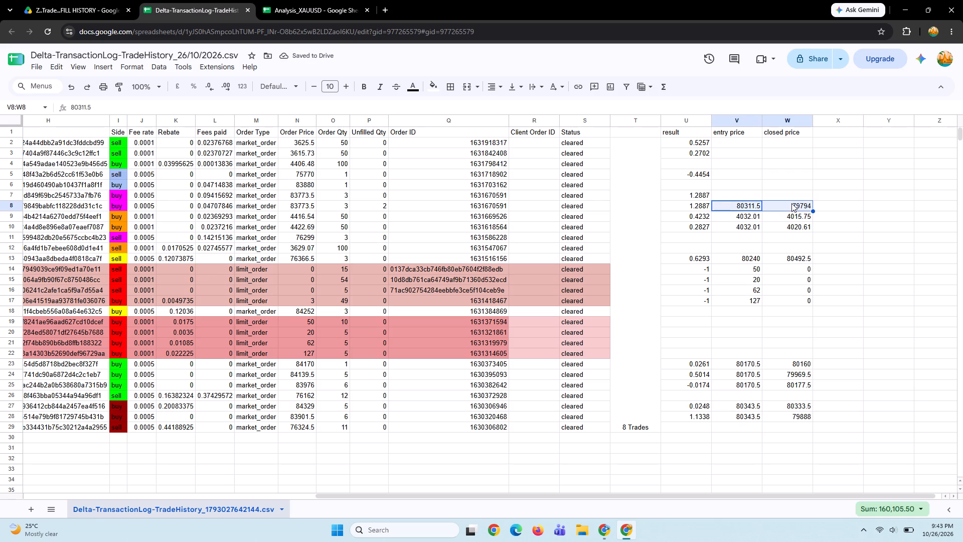
pyautogui.hotkey('ctrl', 'c')
pyautogui.click(739, 194)
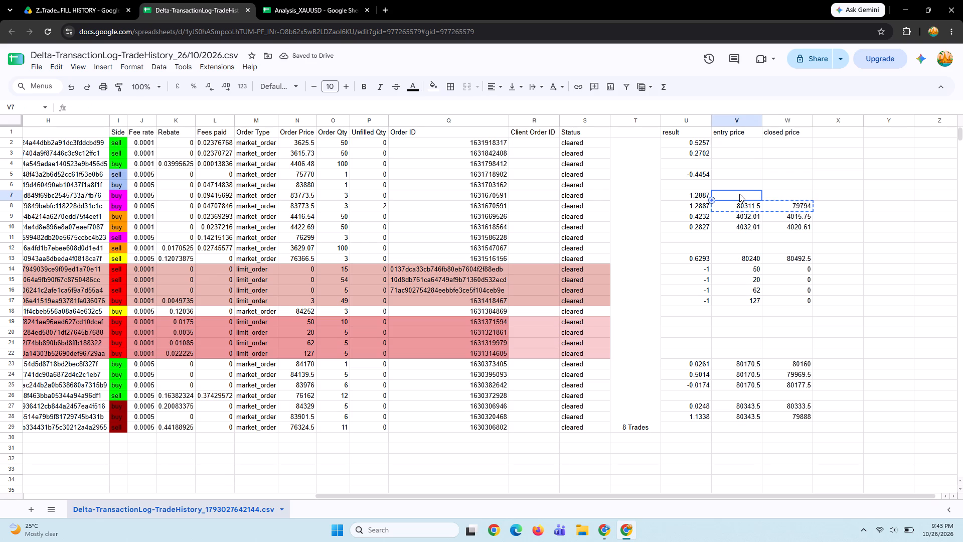
pyautogui.hotkey('ctrl', 'v')
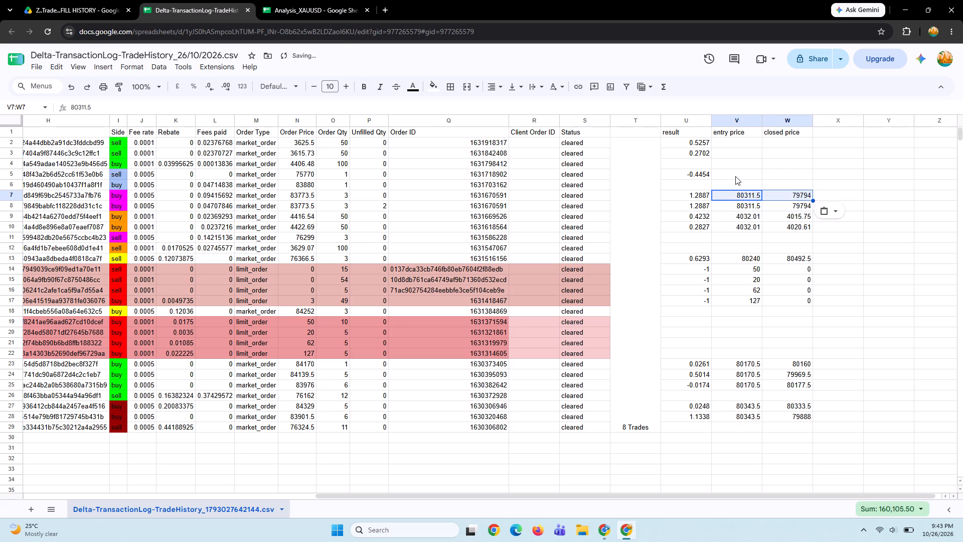
# Correct the result of the trade in row 9 to 0.4032.
pyautogui.click(735, 176)
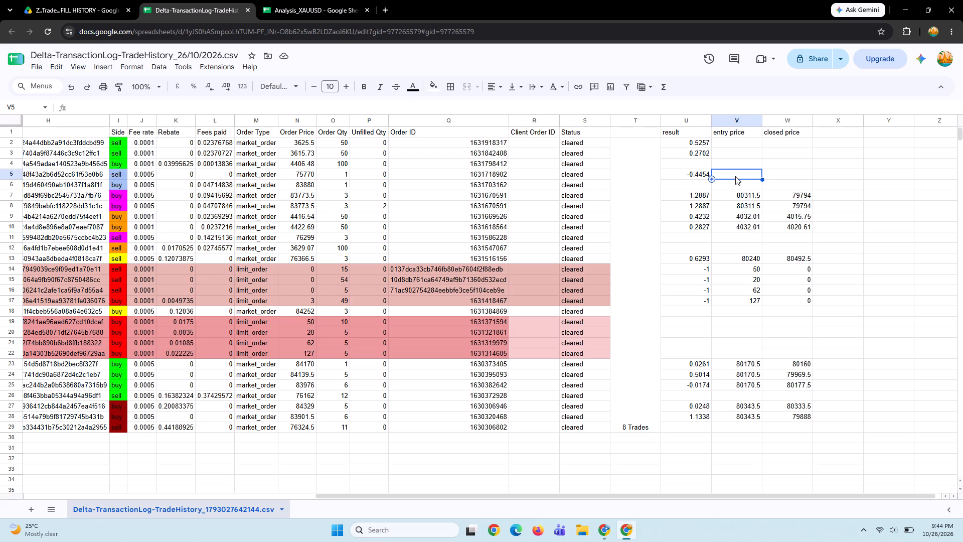
pyautogui.click(698, 218)
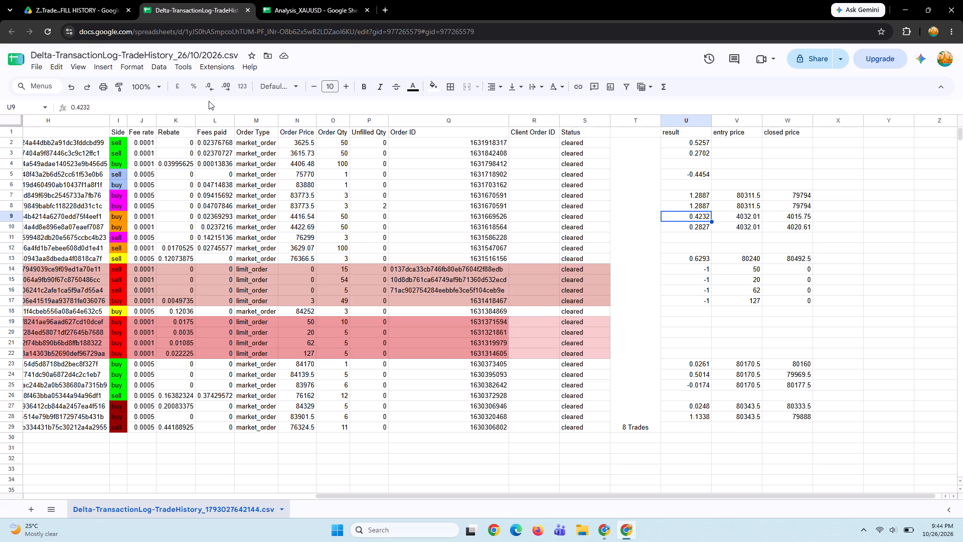
pyautogui.click(84, 109)
pyautogui.press('BackSpace')
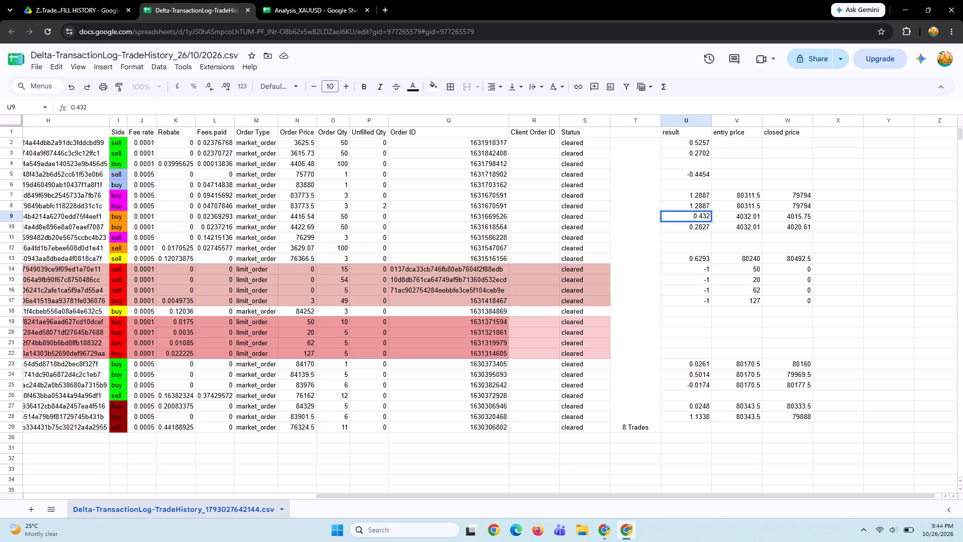
pyautogui.press('0')
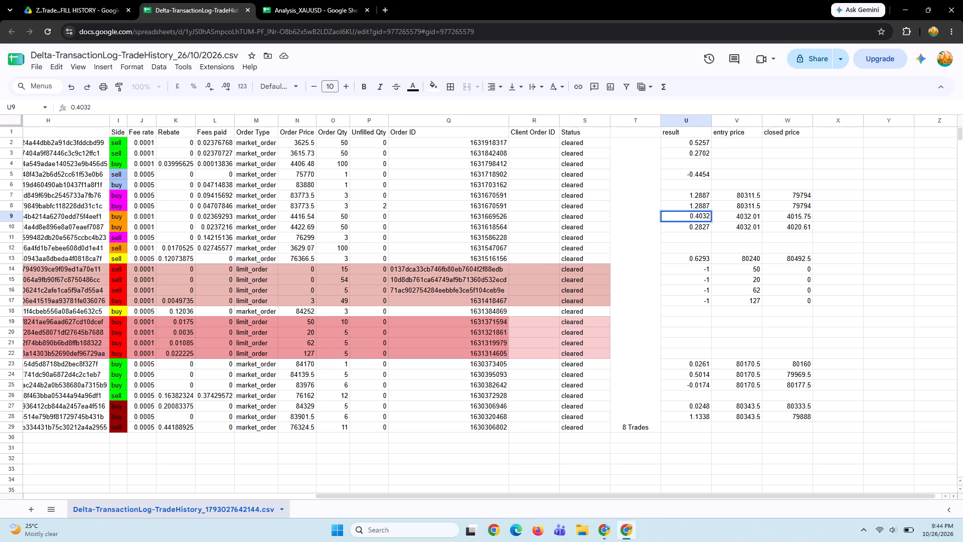
pyautogui.click(700, 225)
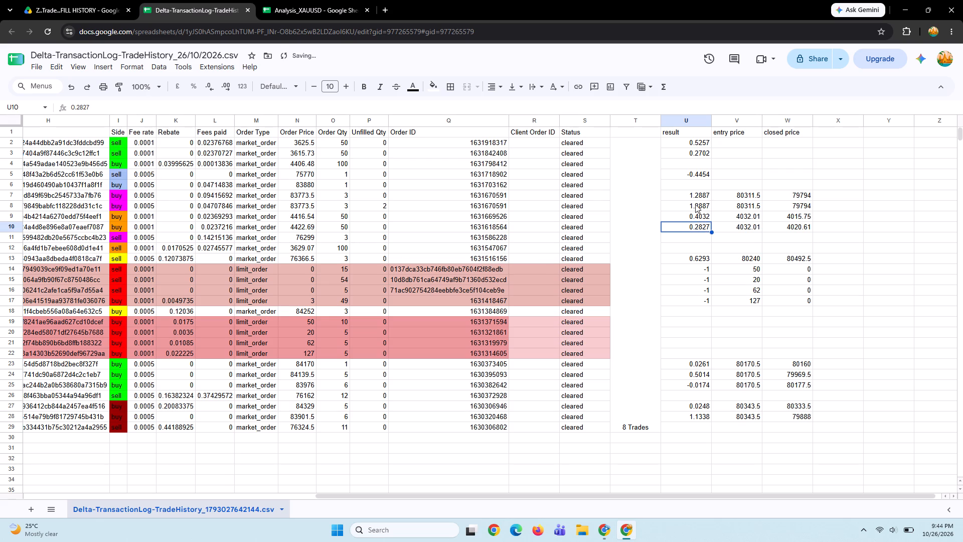
pyautogui.click(695, 204)
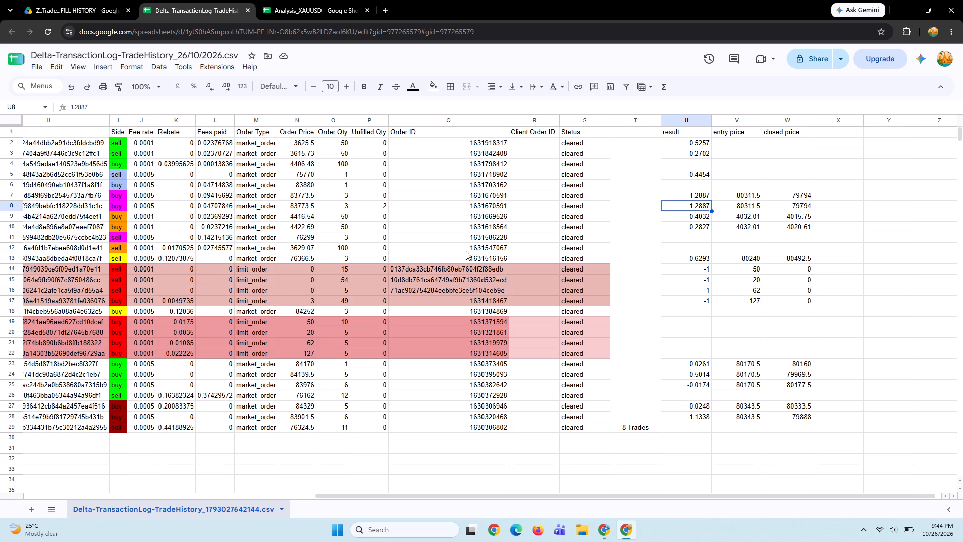
# Enter an entry price of 79912.5 and a closed price of 79734.5 for the trade in row 5.
pyautogui.click(727, 168)
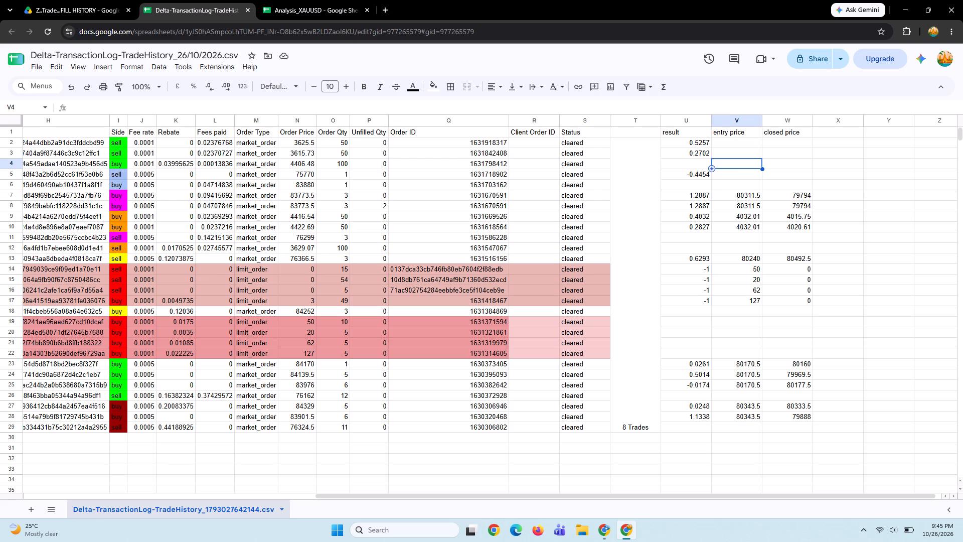
pyautogui.click(733, 172)
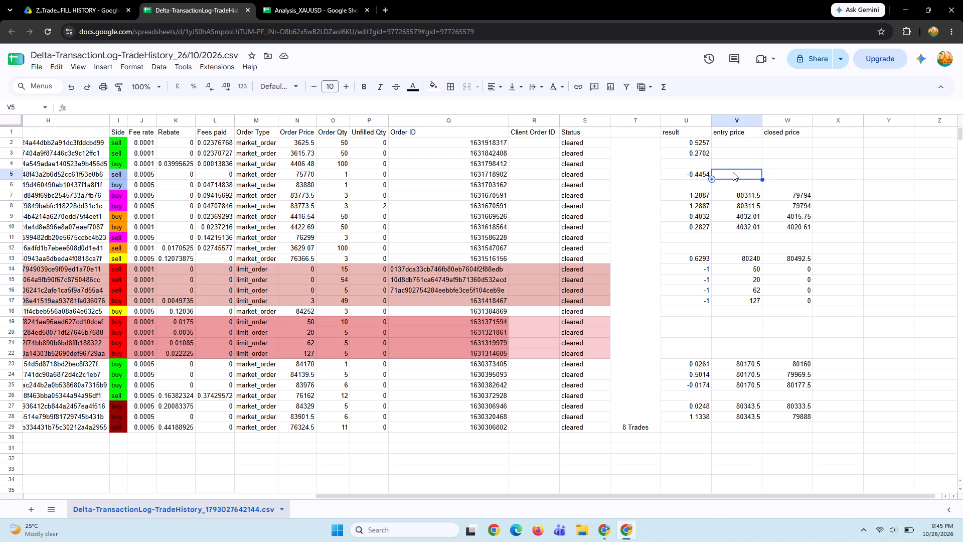
pyautogui.write('799')
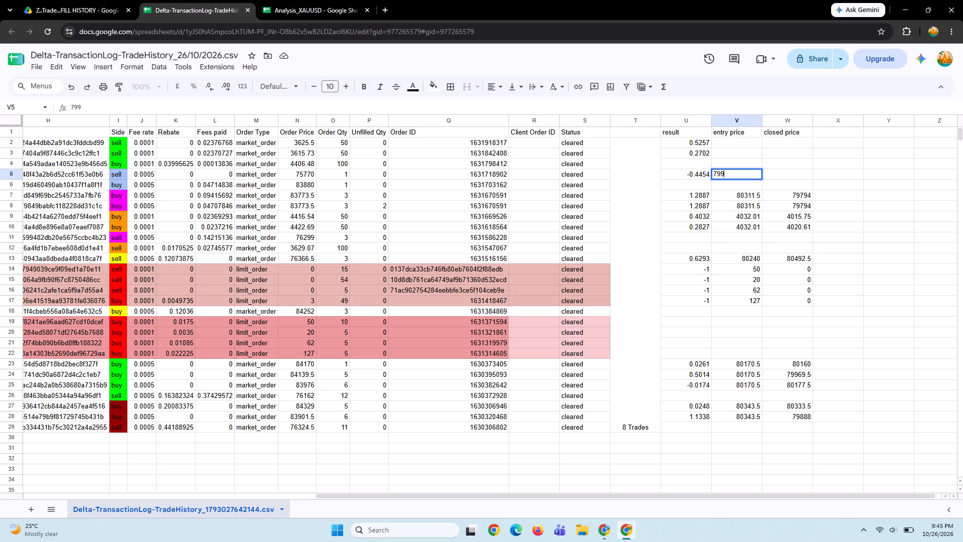
pyautogui.write('12.5')
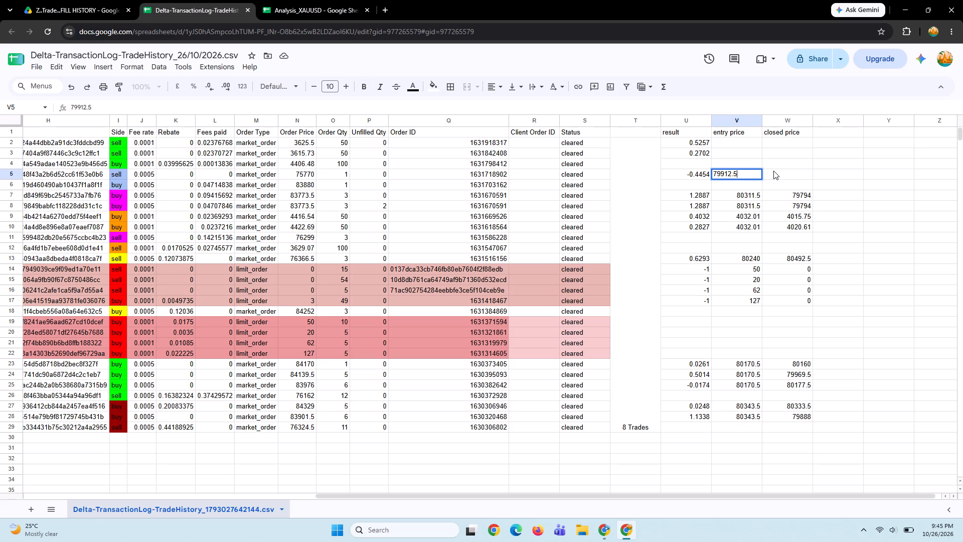
pyautogui.click(775, 175)
pyautogui.write('79')
pyautogui.write('734.')
pyautogui.press('5')
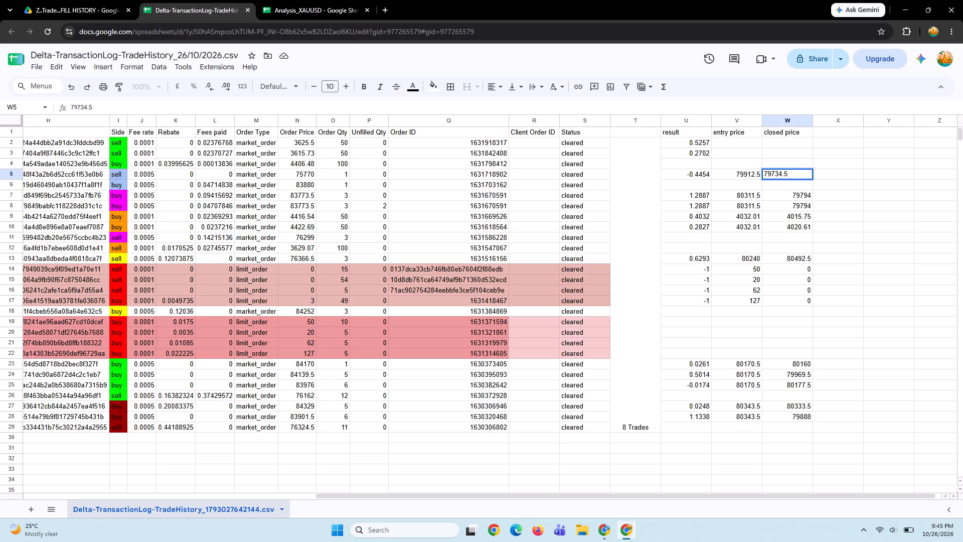
# Enter an entry price of 4007.35 and a closed price of 4018.18 for the trade in row 3.
pyautogui.click(736, 152)
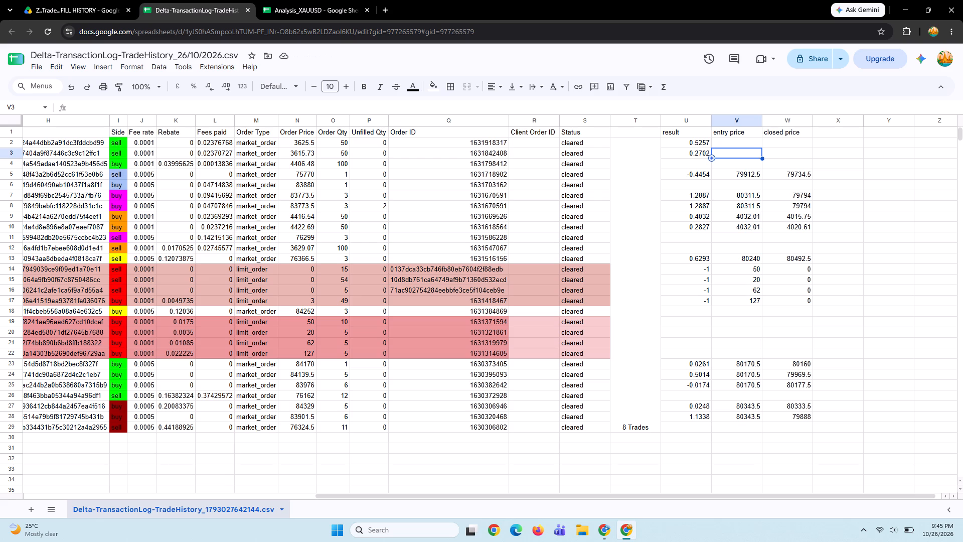
pyautogui.write('4007.')
pyautogui.write('35')
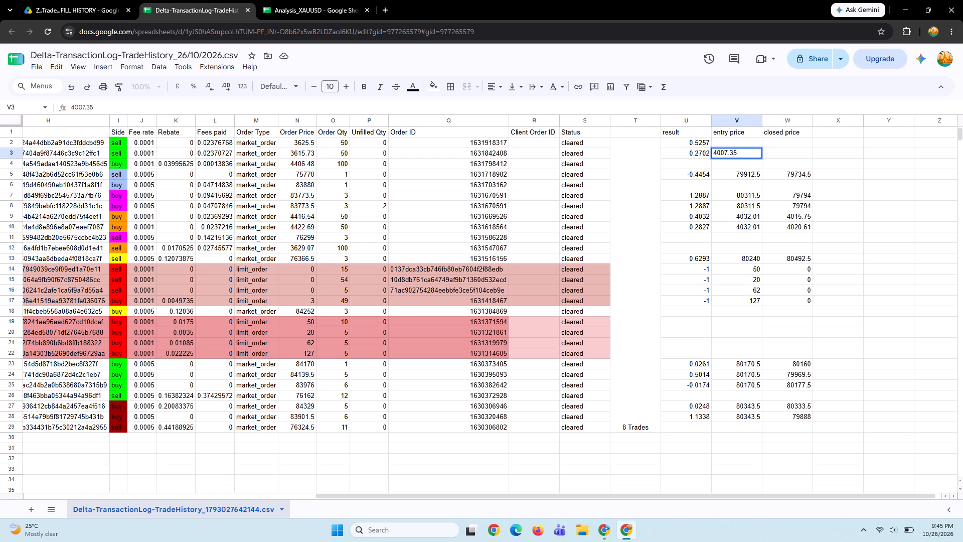
pyautogui.press('Tab')
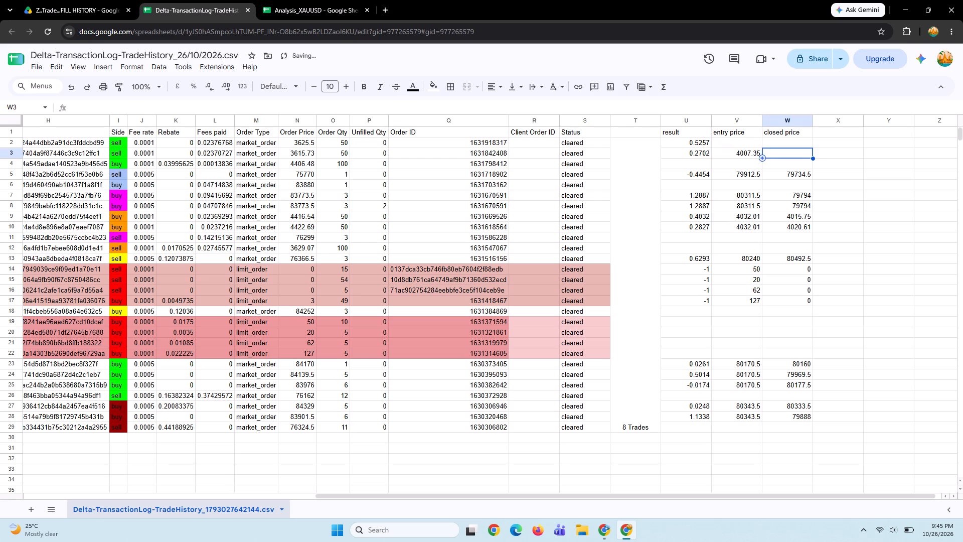
pyautogui.write('4018.18')
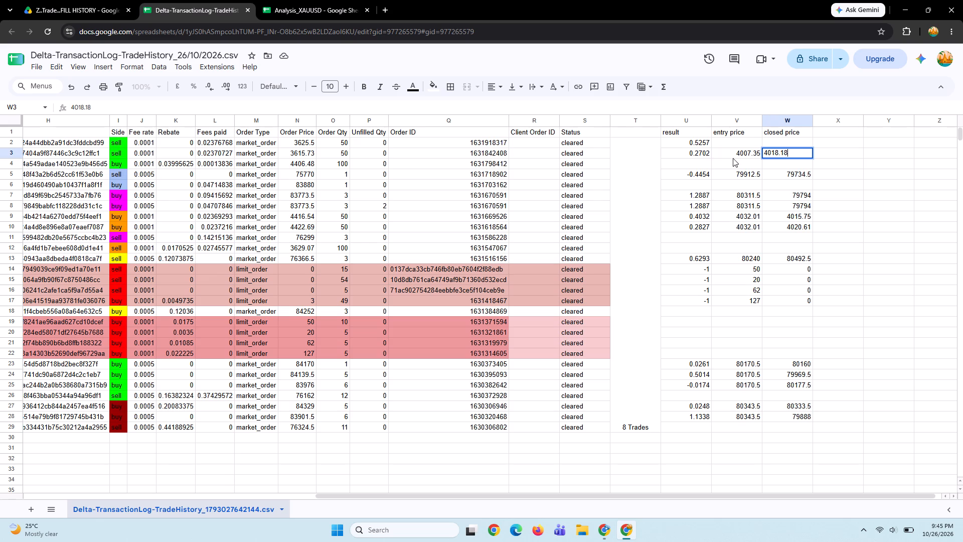
# Enter an entry price of 4007.35 and a closed price of 4032.42 for the trade in row 2.
pyautogui.click(735, 141)
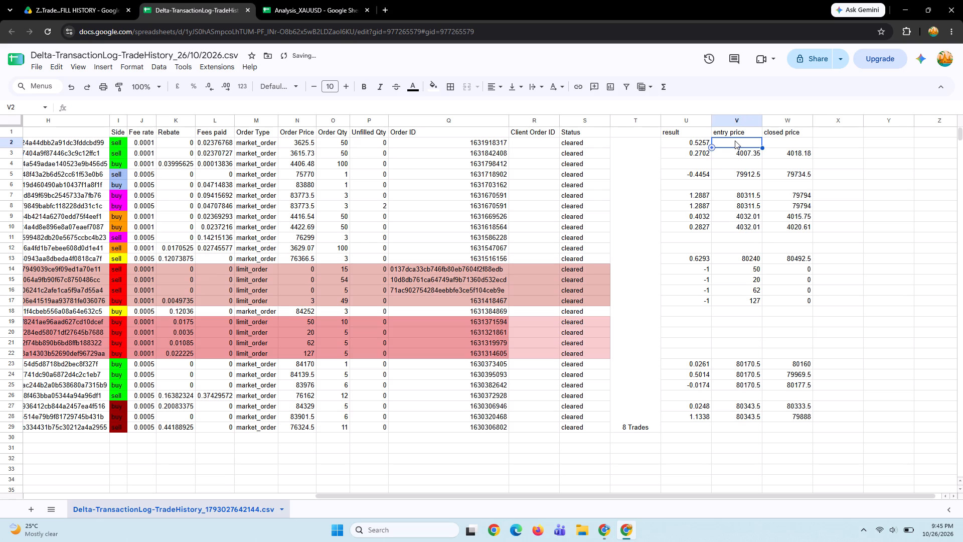
pyautogui.write('4007')
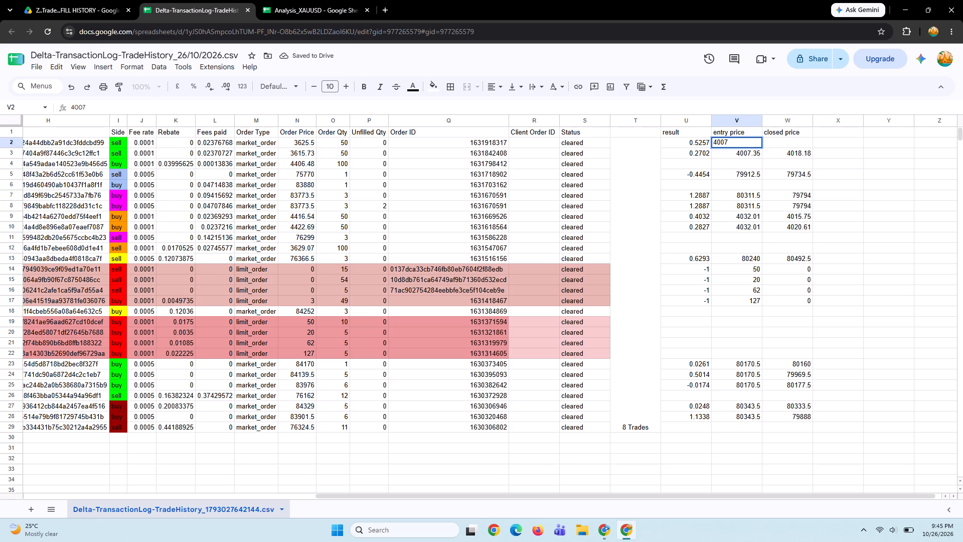
pyautogui.write('.35')
pyautogui.press('Tab')
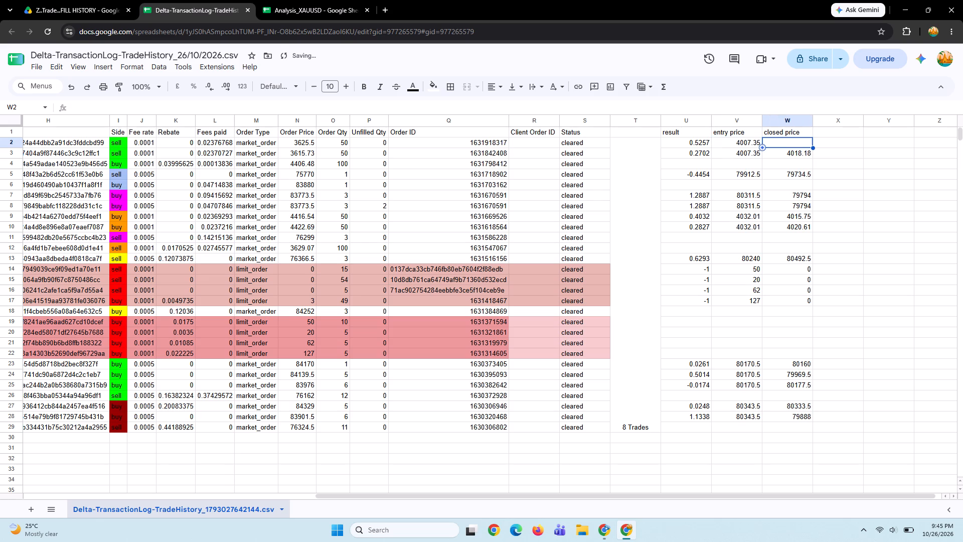
pyautogui.write('4032.')
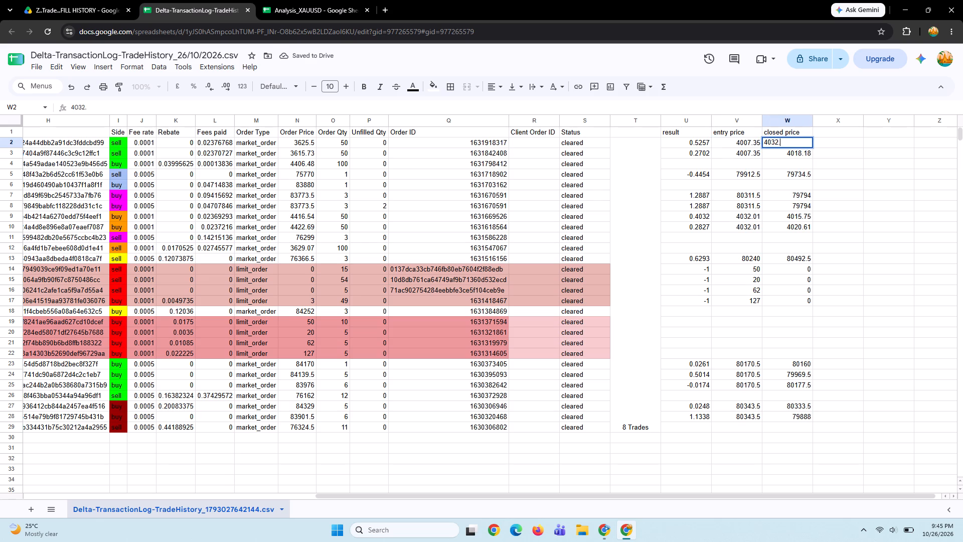
pyautogui.write('42')
# Add a column header "move" in row 1 directly after the closed price column.
pyautogui.click(833, 134)
pyautogui.write('move')
pyautogui.click(839, 142)
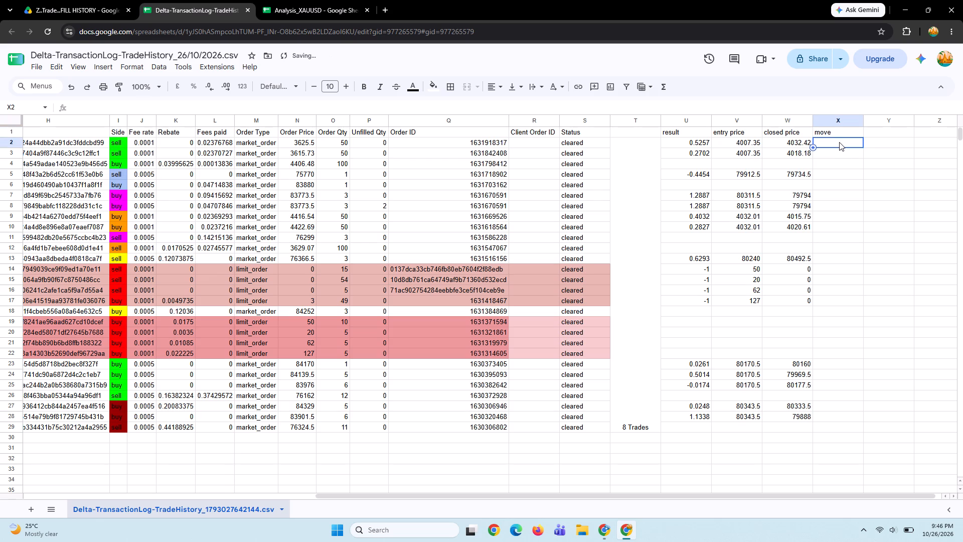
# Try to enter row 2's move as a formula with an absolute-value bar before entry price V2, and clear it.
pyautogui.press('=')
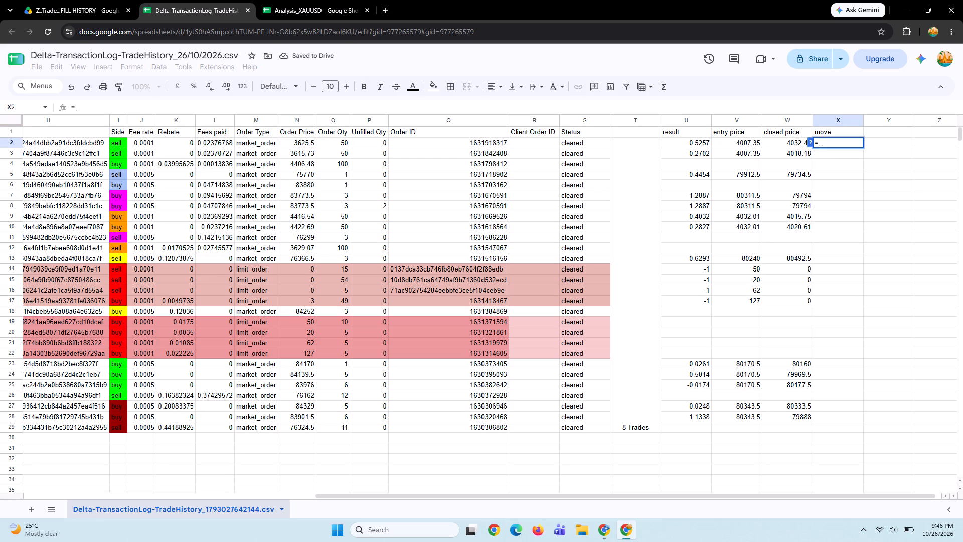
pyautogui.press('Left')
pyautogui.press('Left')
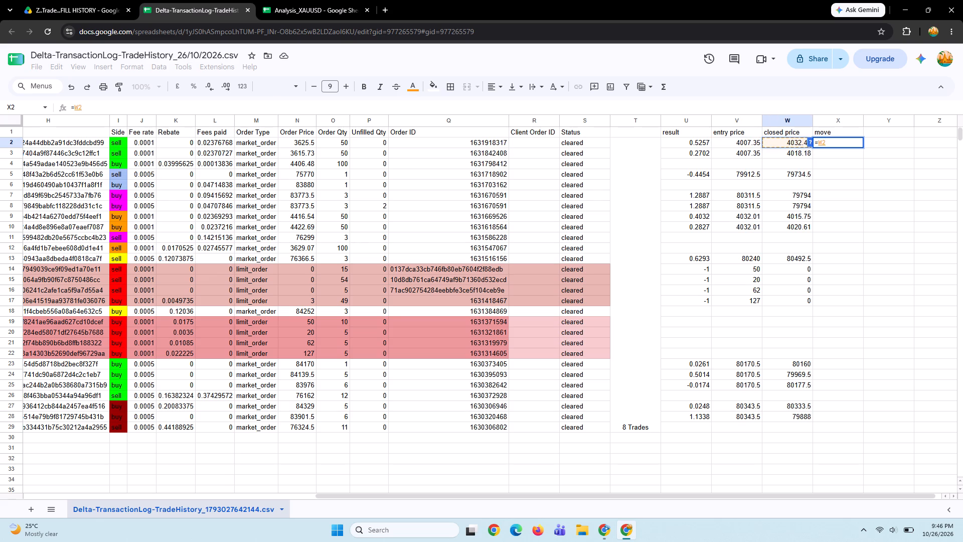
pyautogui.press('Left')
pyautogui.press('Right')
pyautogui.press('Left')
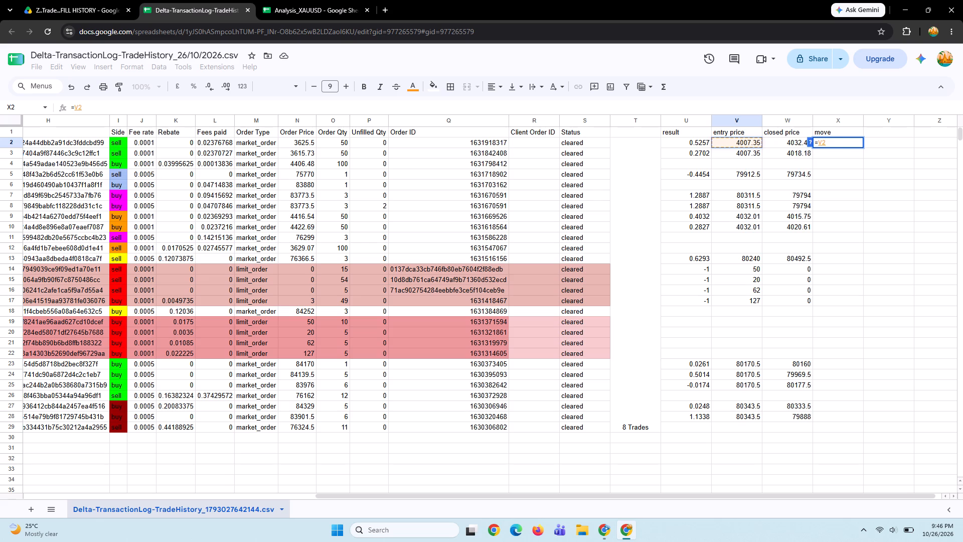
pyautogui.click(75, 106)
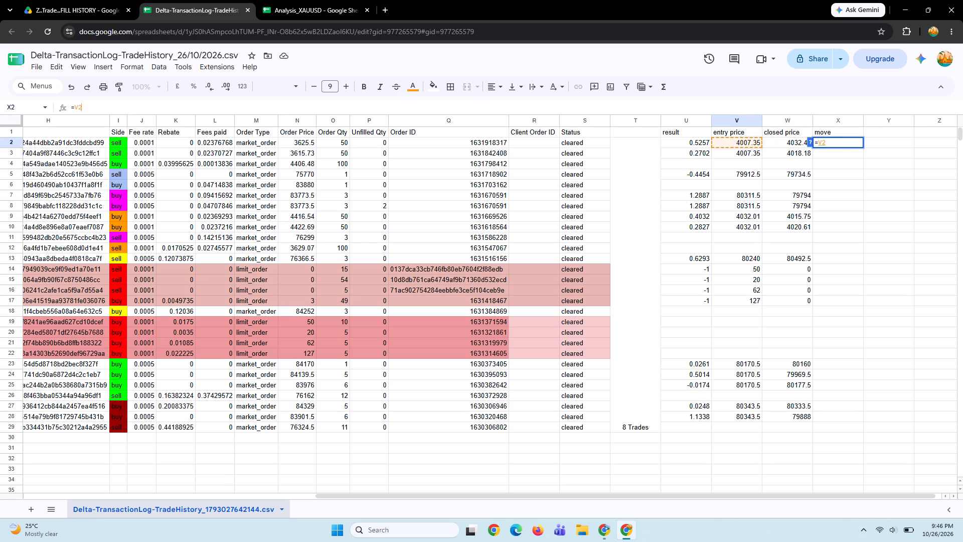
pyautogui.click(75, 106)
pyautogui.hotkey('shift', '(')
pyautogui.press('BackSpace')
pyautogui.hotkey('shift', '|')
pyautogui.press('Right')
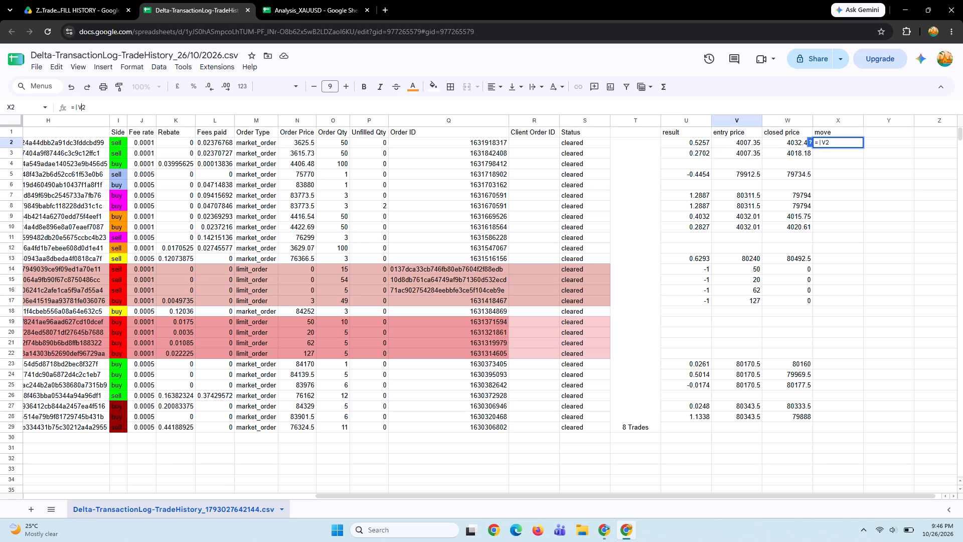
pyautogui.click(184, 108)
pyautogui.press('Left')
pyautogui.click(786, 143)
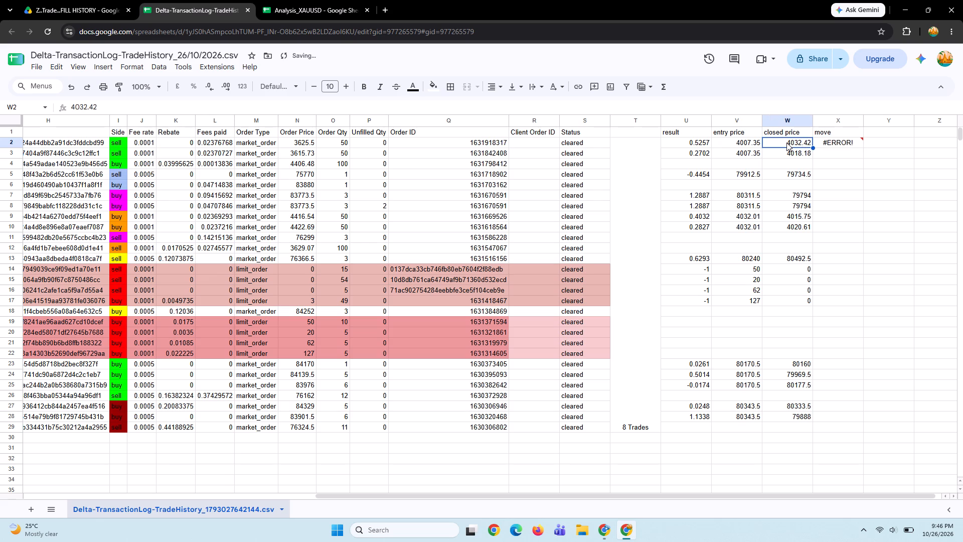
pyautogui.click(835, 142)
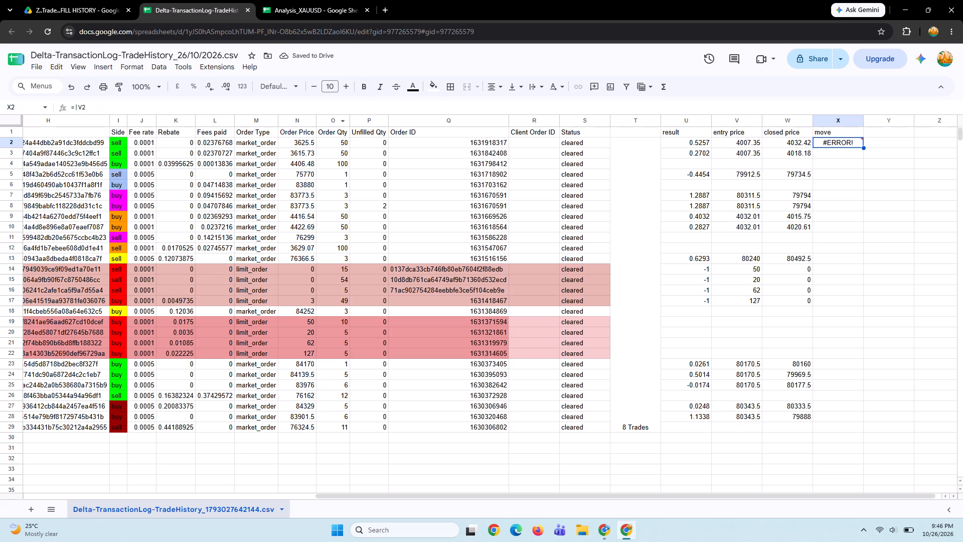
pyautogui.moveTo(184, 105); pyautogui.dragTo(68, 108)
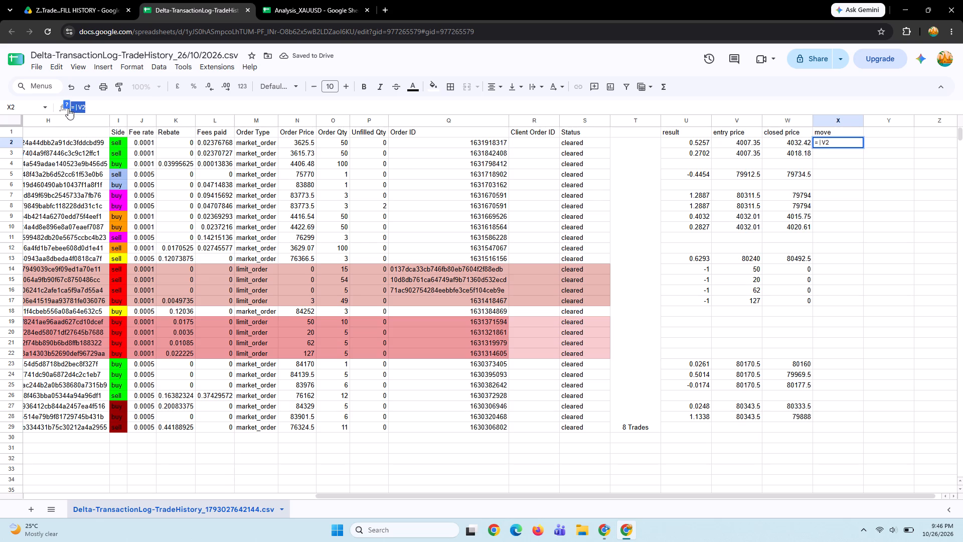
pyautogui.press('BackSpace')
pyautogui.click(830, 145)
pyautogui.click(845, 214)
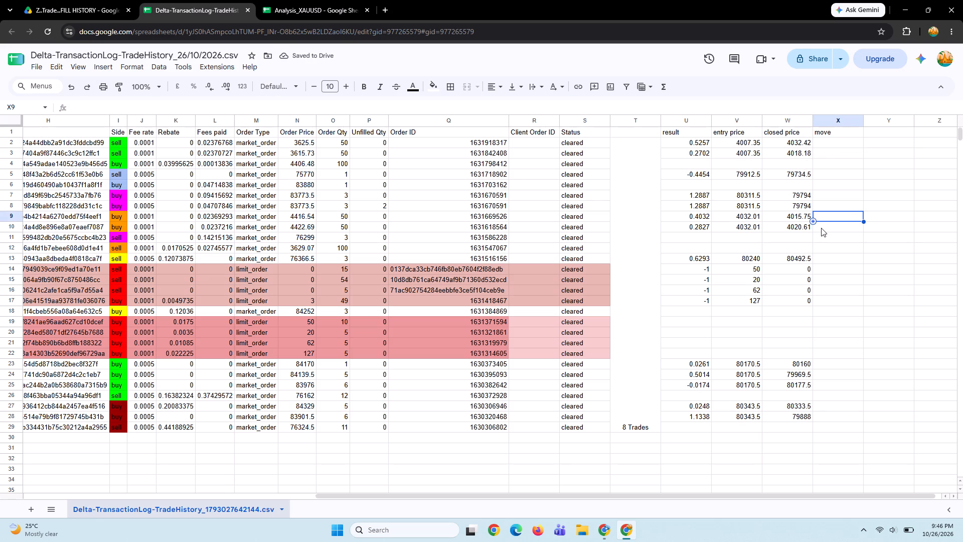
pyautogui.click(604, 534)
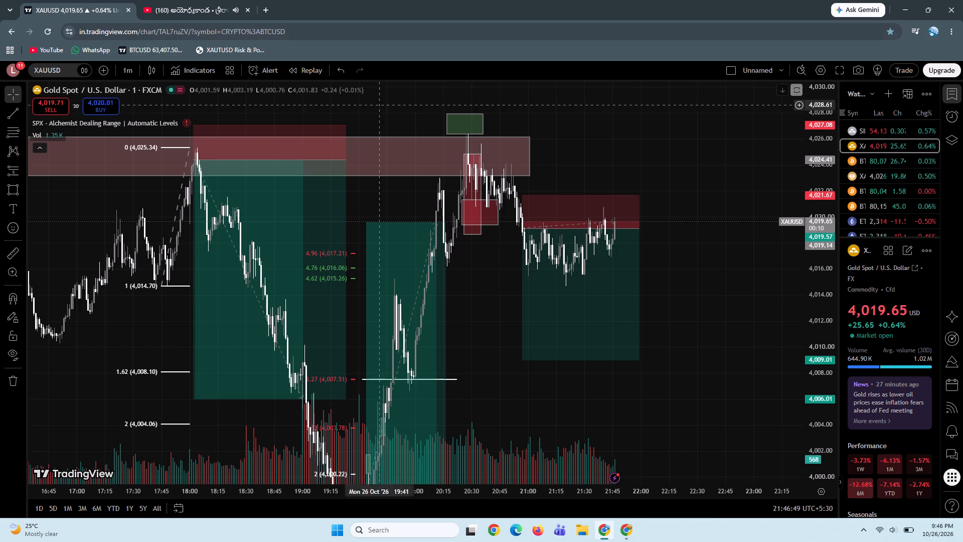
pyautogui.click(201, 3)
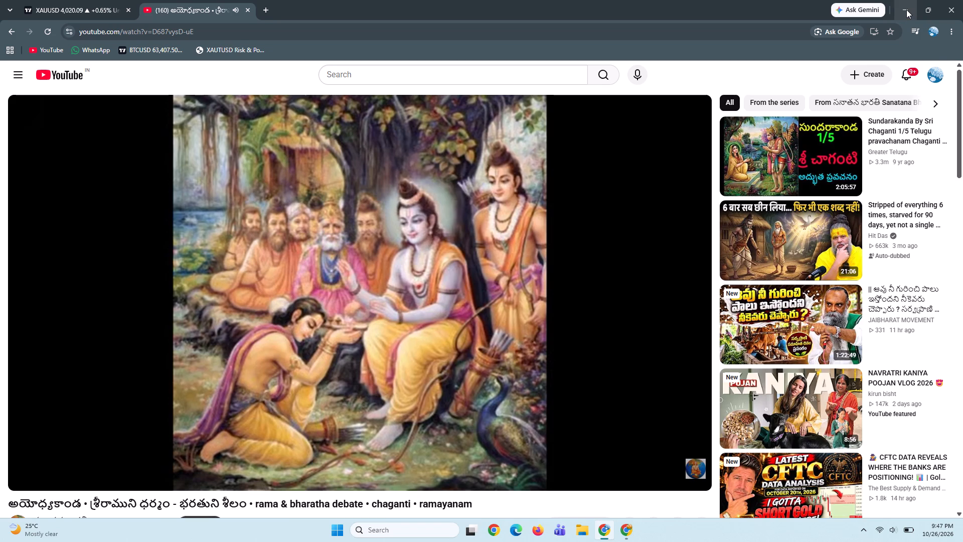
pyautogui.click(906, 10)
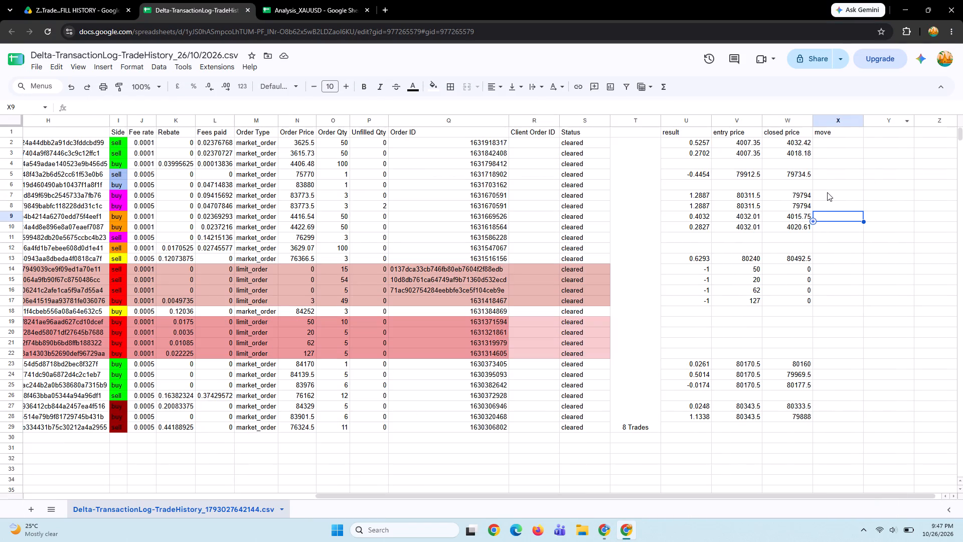
# Calculate row 2's move as closed price minus entry price with =W2-V2, and auto-fill the formula down through row 29.
pyautogui.click(827, 192)
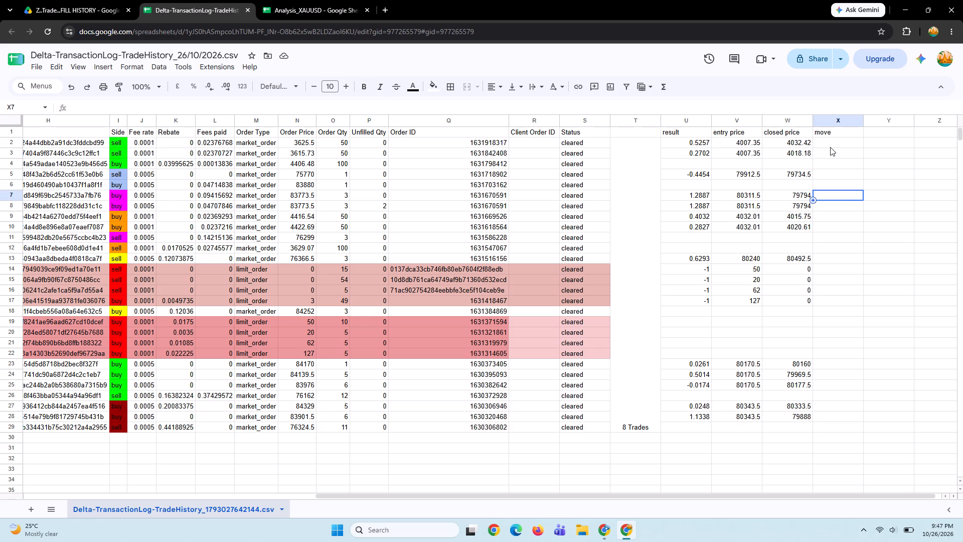
pyautogui.click(830, 147)
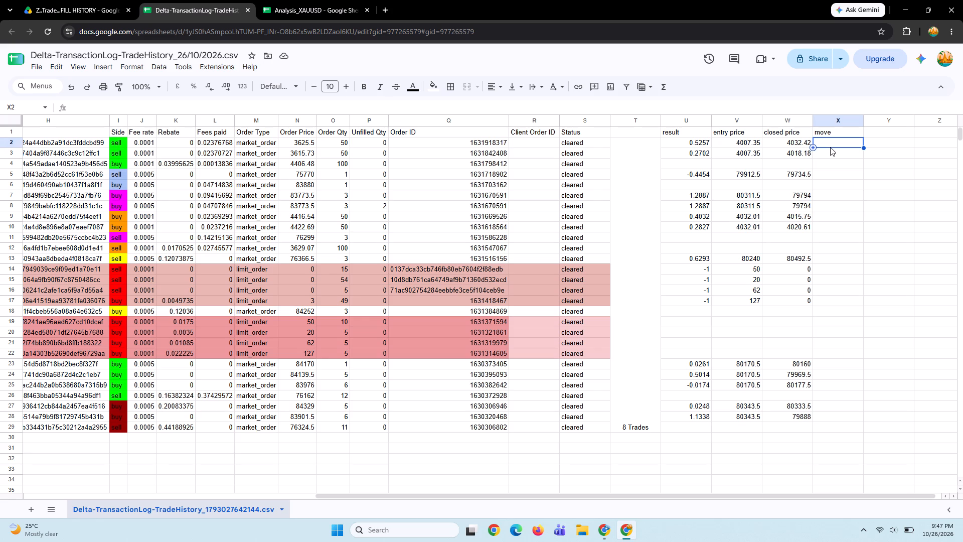
pyautogui.press('=')
pyautogui.press('Left')
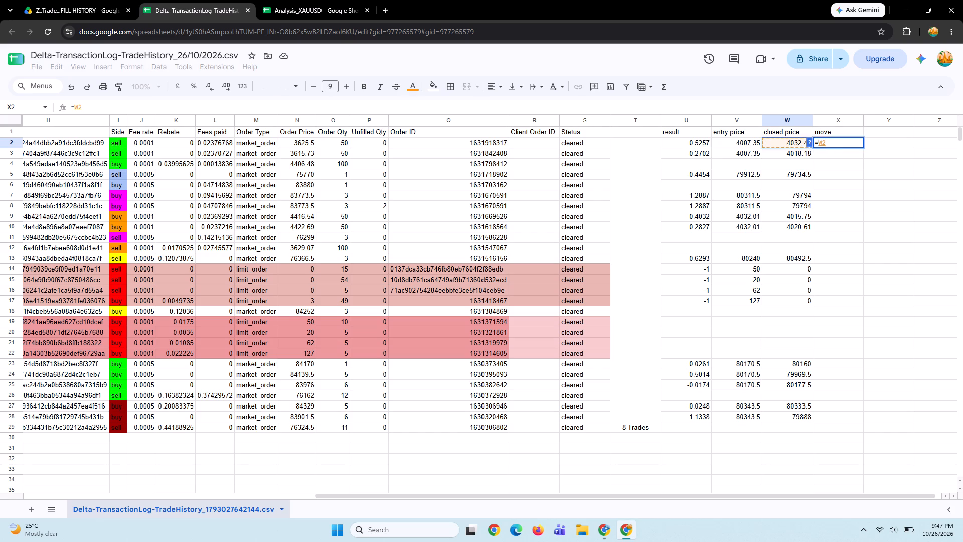
pyautogui.press('-')
pyautogui.press('Left')
pyautogui.press('Left')
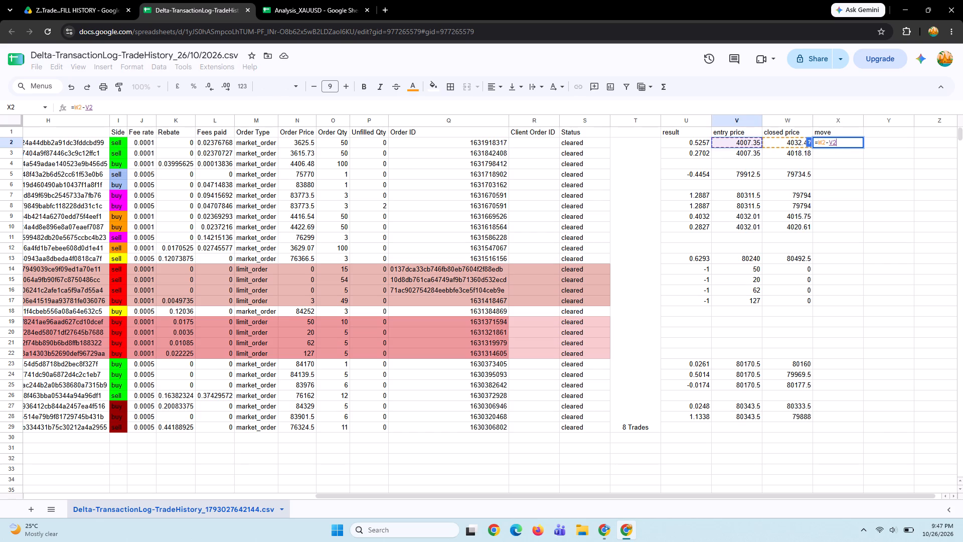
pyautogui.press('Return')
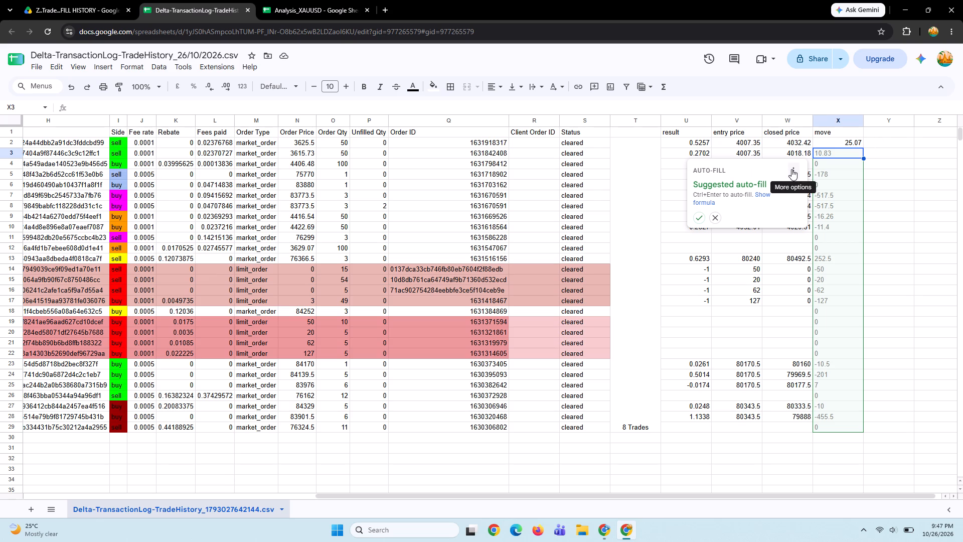
pyautogui.click(699, 216)
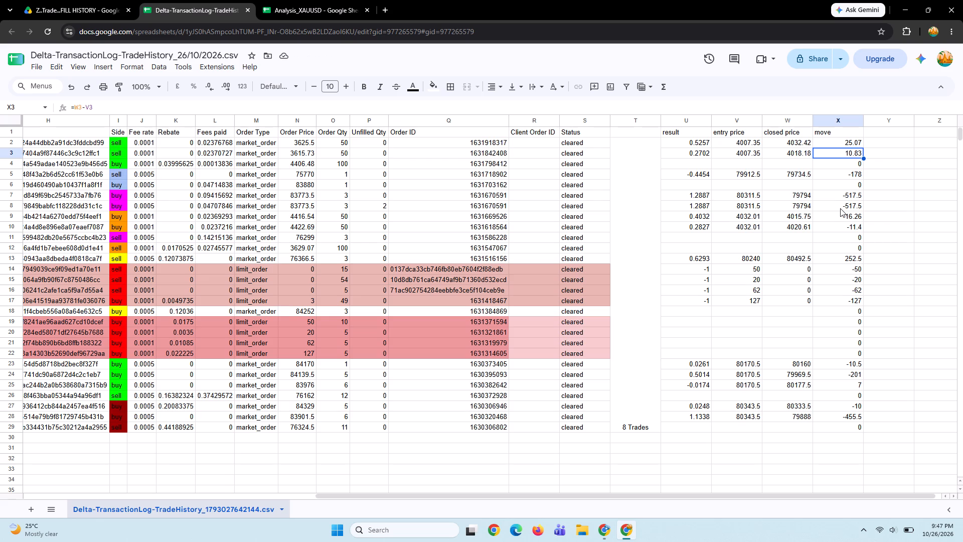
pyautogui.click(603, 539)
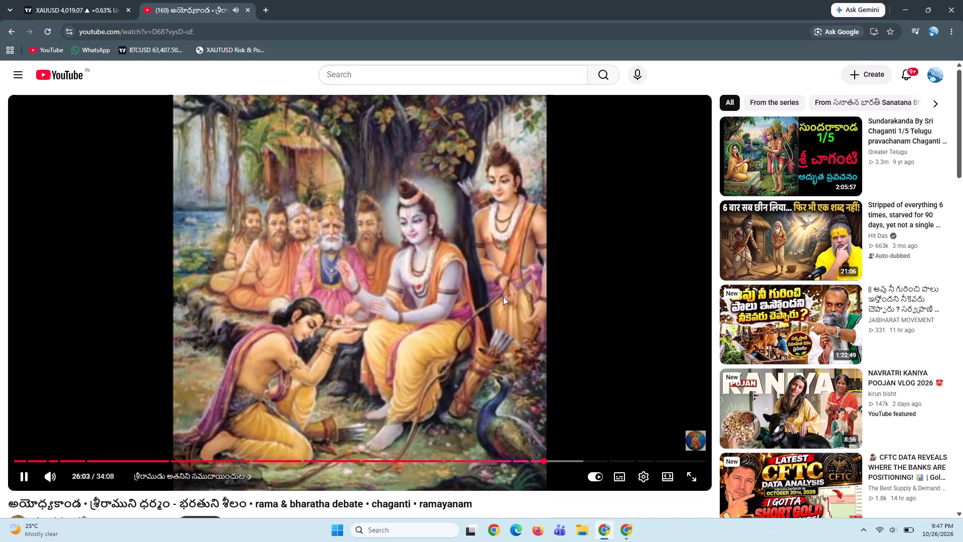